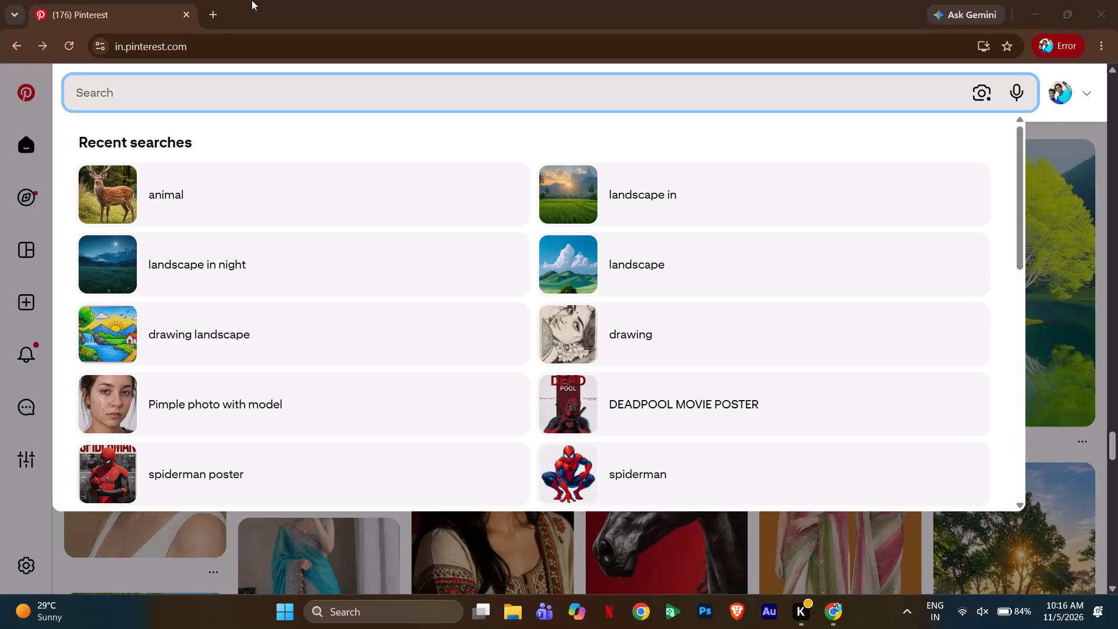
# Open the copied Pinterest pin link in a new tab and close the old Pinterest tab.
pyautogui.click(218, 8)
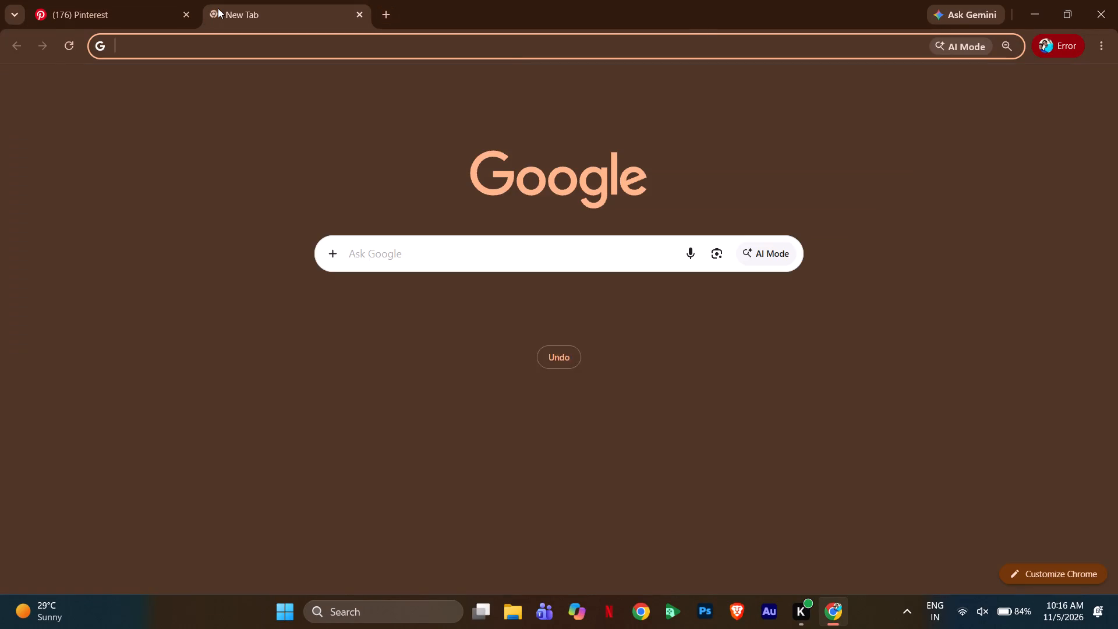
pyautogui.hotkey('ctrl', 'v')
pyautogui.press('Return')
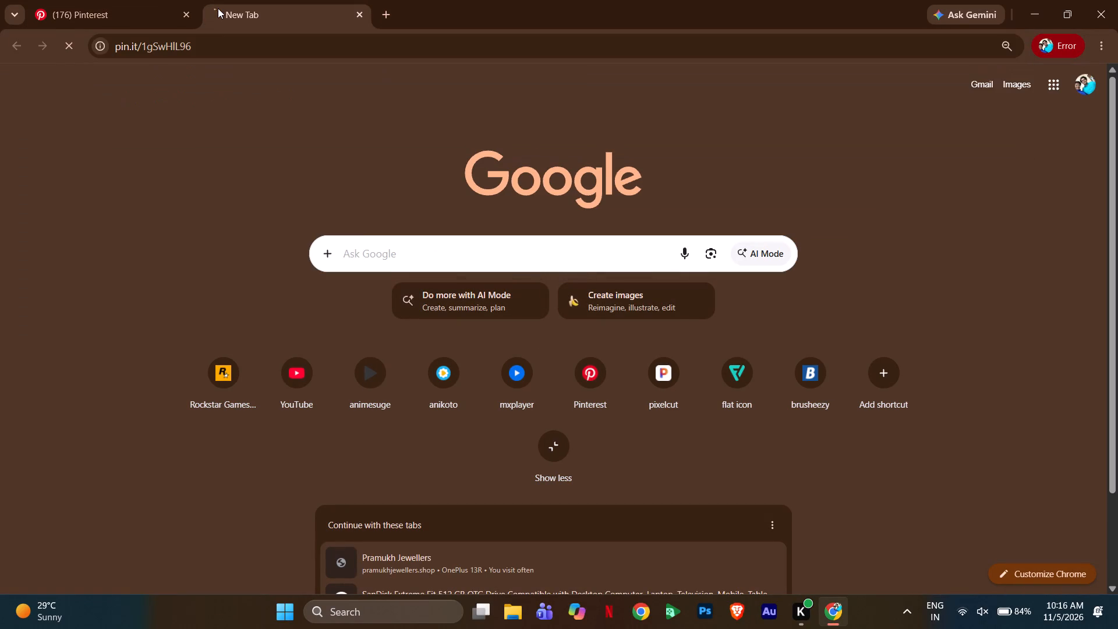
pyautogui.click(184, 15)
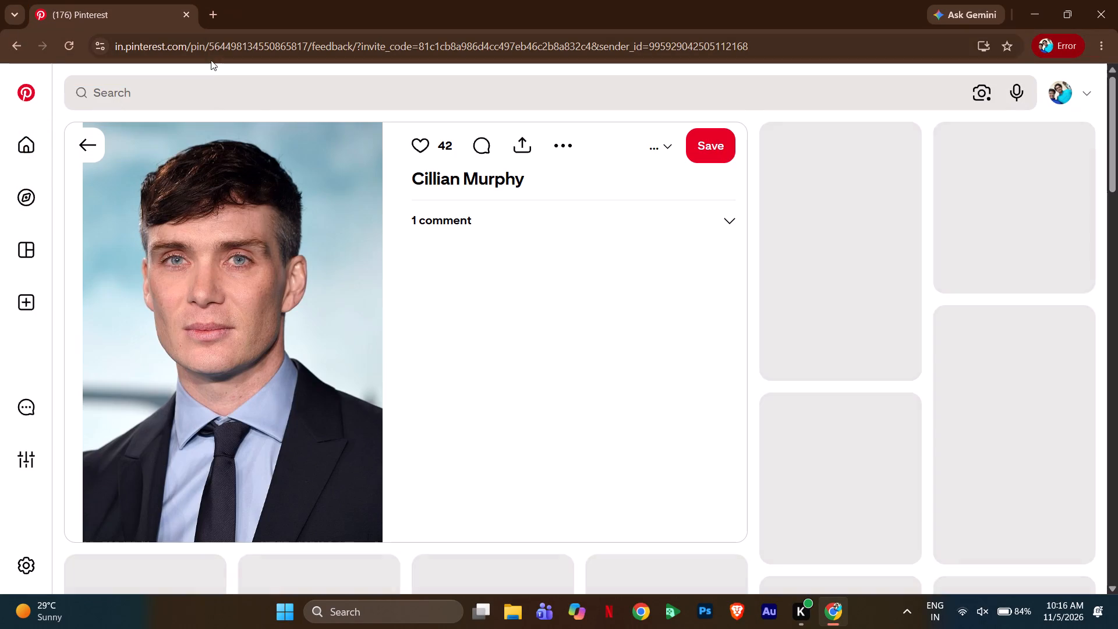
# Browse the related celebrity portraits below the Cillian Murphy pin and open the Johnny Depp portrait from The Hollywood Reporter.
pyautogui.scroll(-1, 571, 232)
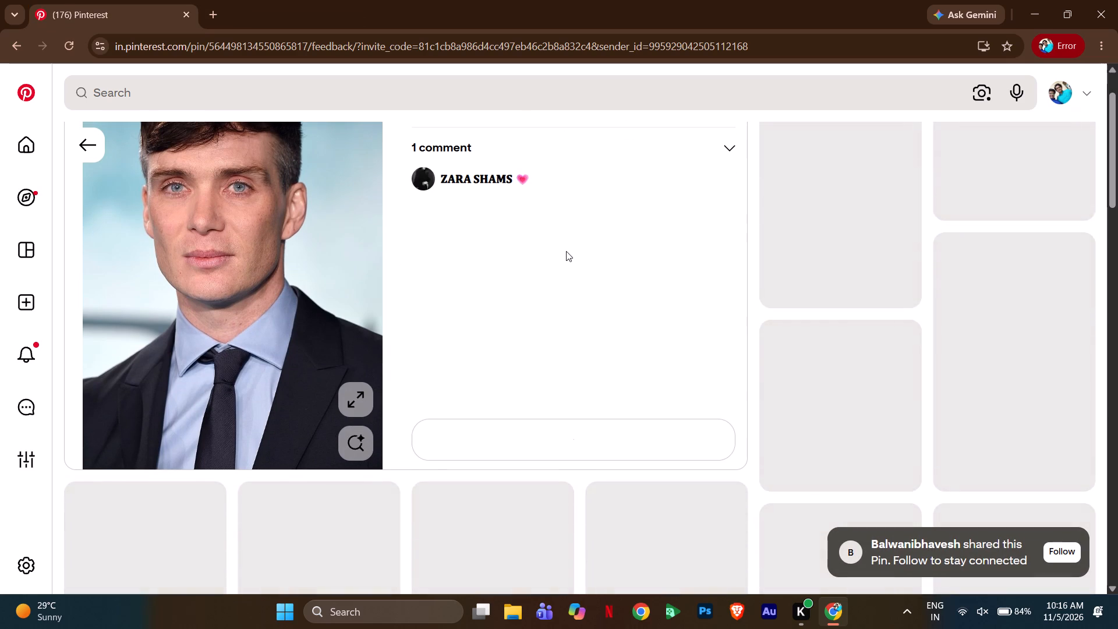
pyautogui.scroll(-2, 681, 325)
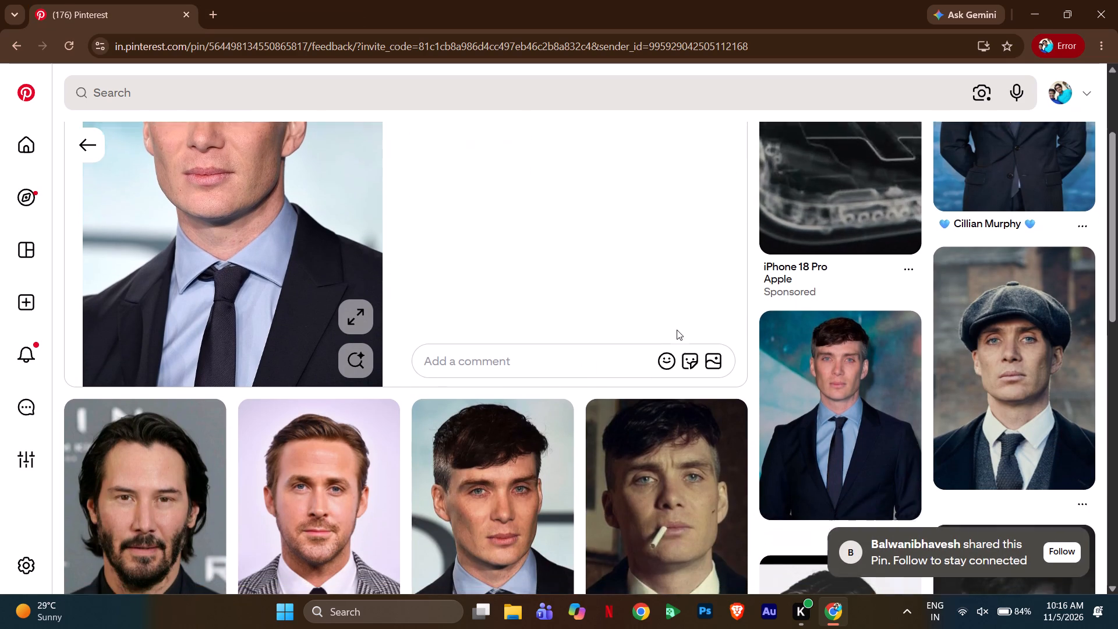
pyautogui.scroll(-3, 675, 331)
pyautogui.scroll(-2, 721, 369)
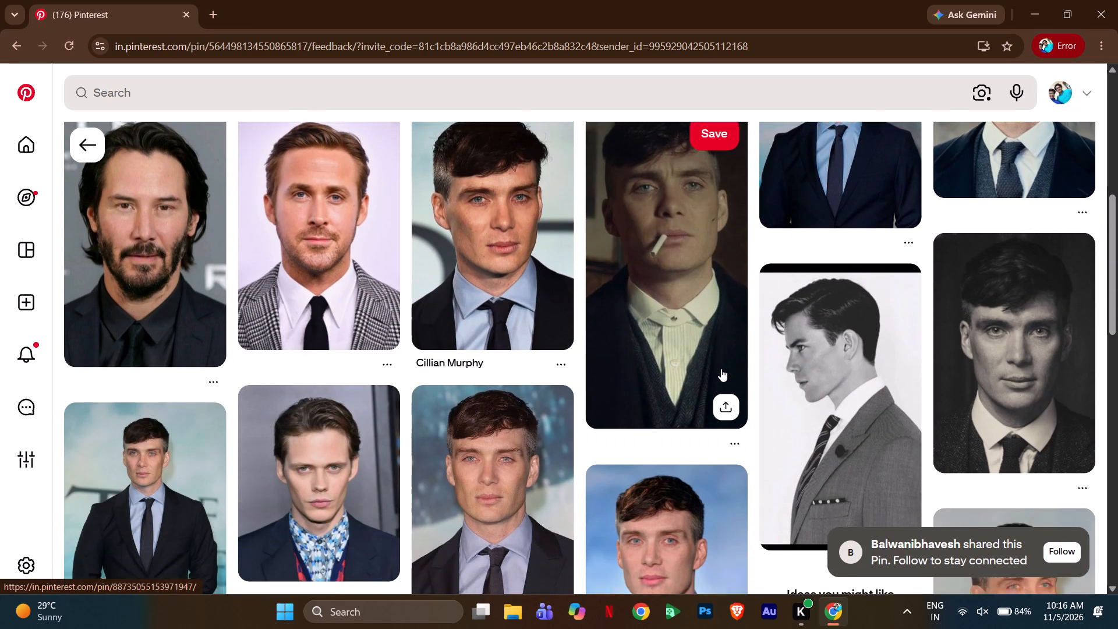
pyautogui.scroll(-3, 721, 369)
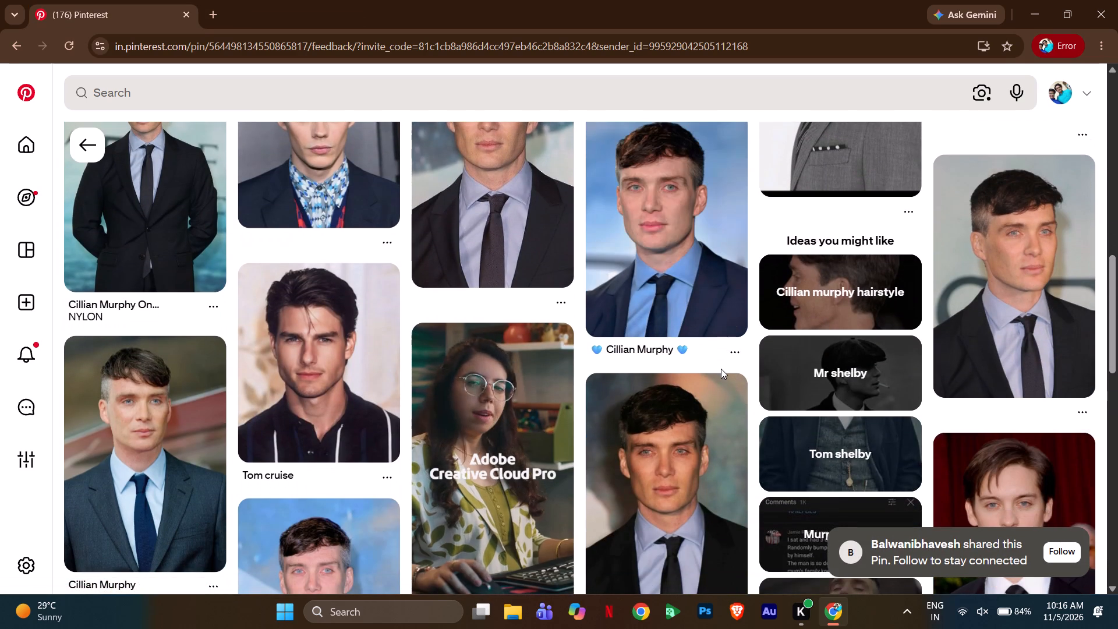
pyautogui.scroll(-1, 716, 377)
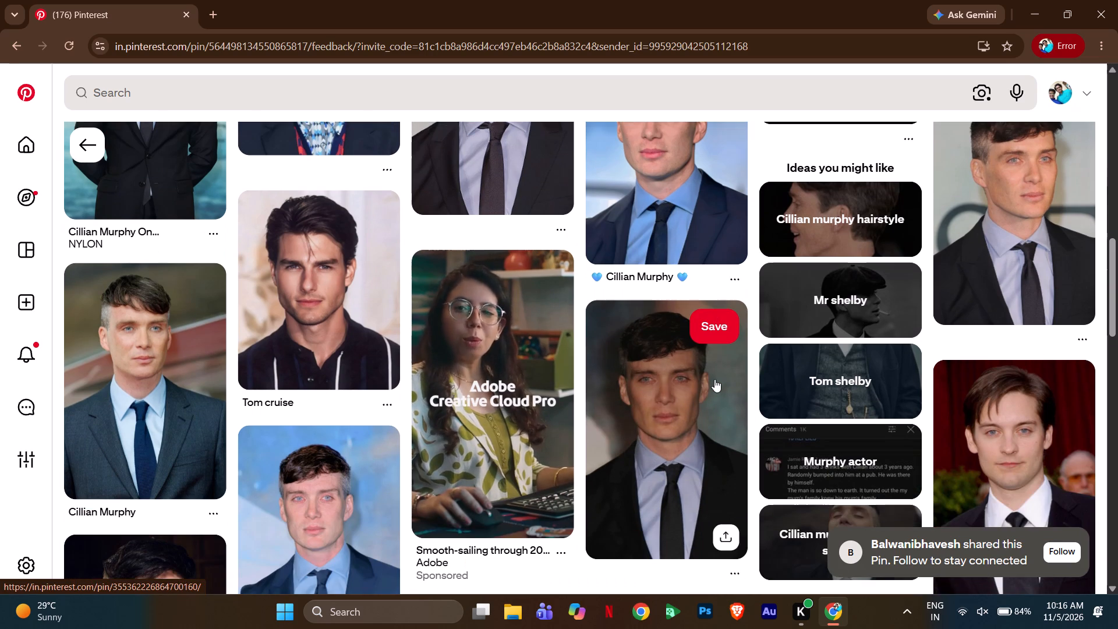
pyautogui.scroll(-1, 714, 379)
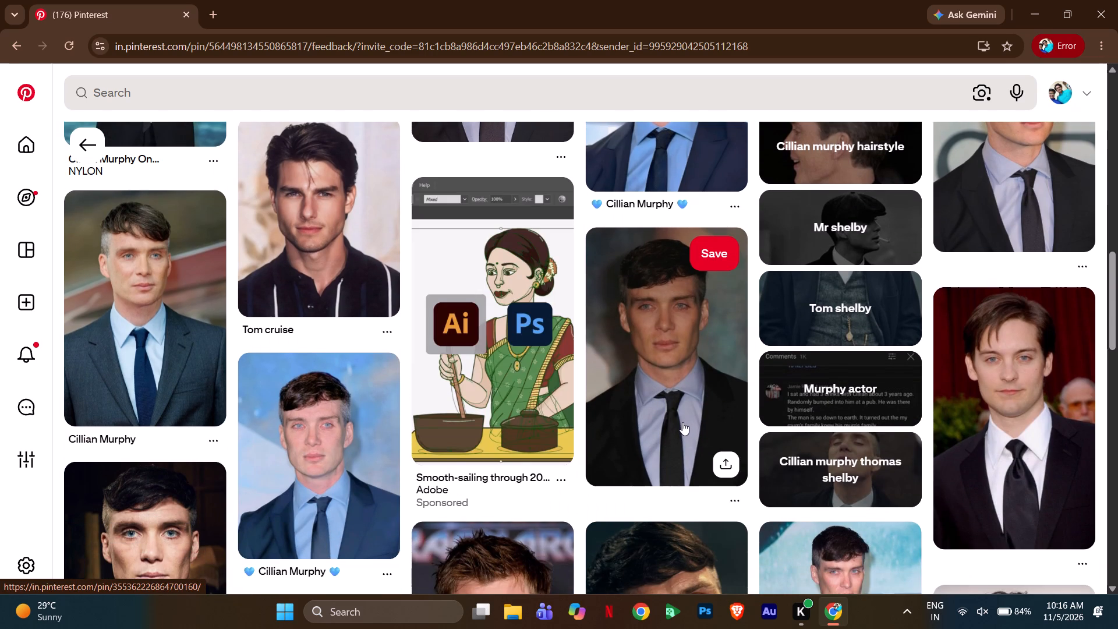
pyautogui.scroll(-2, 679, 426)
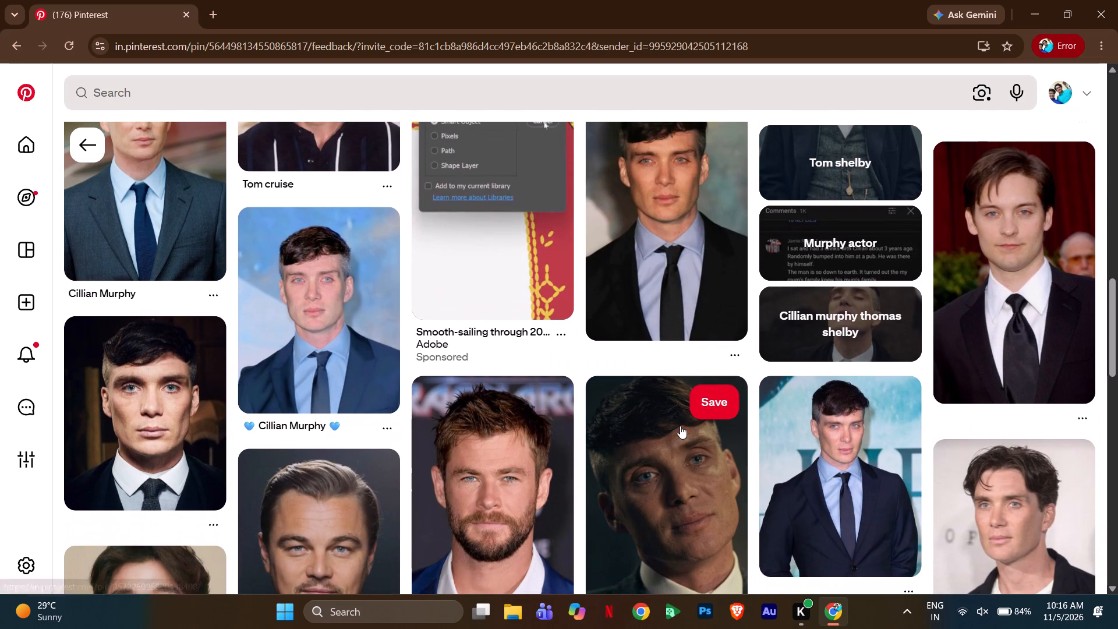
pyautogui.scroll(-3, 680, 426)
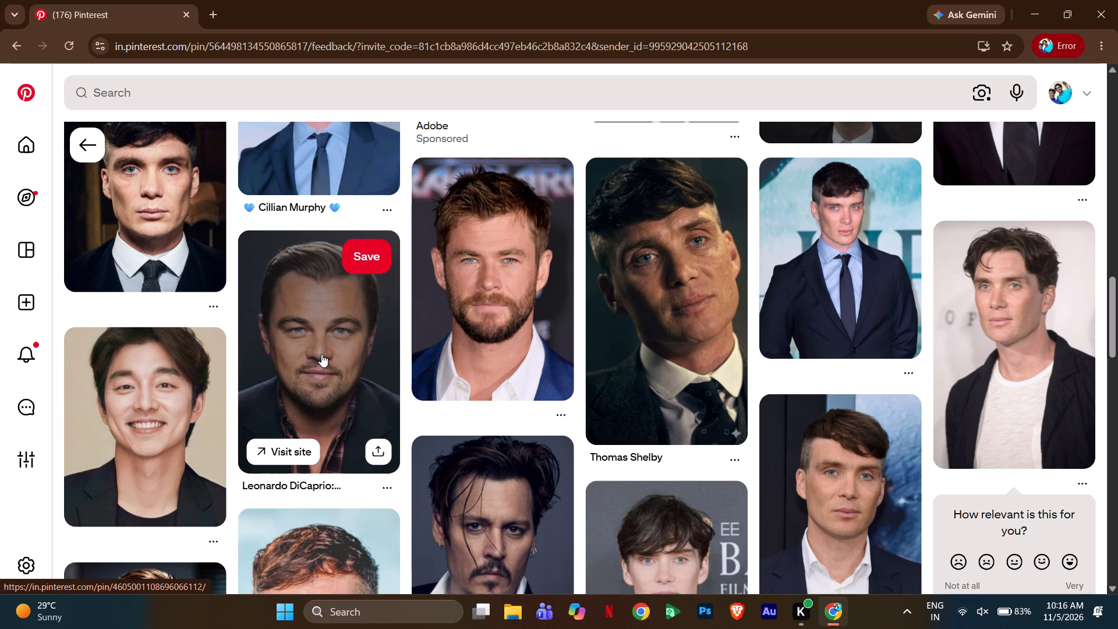
pyautogui.scroll(-2, 321, 354)
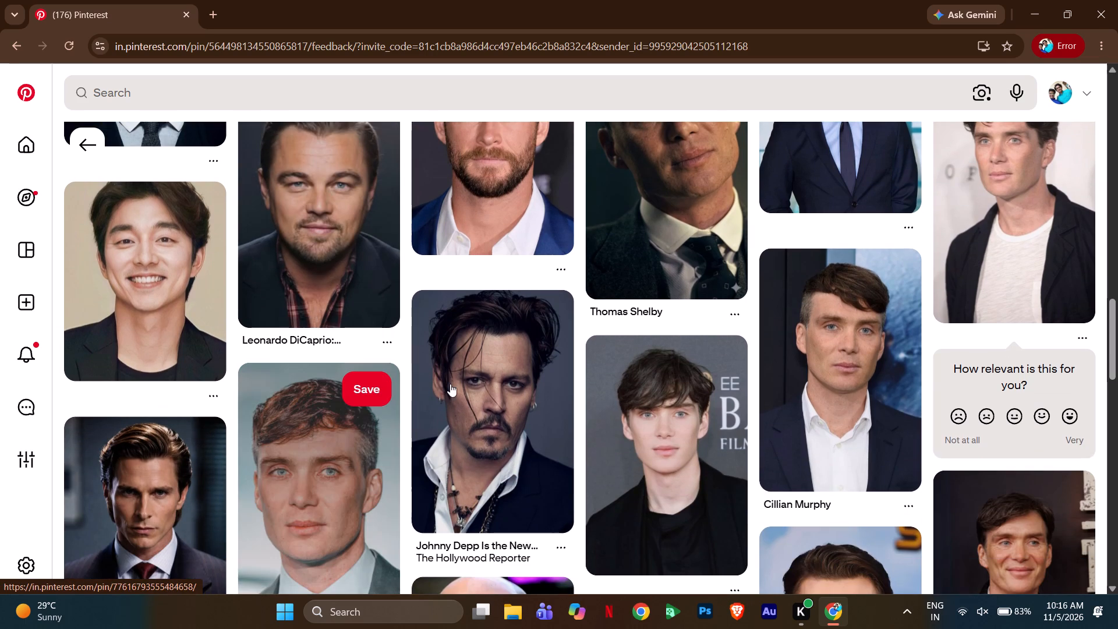
pyautogui.click(477, 391)
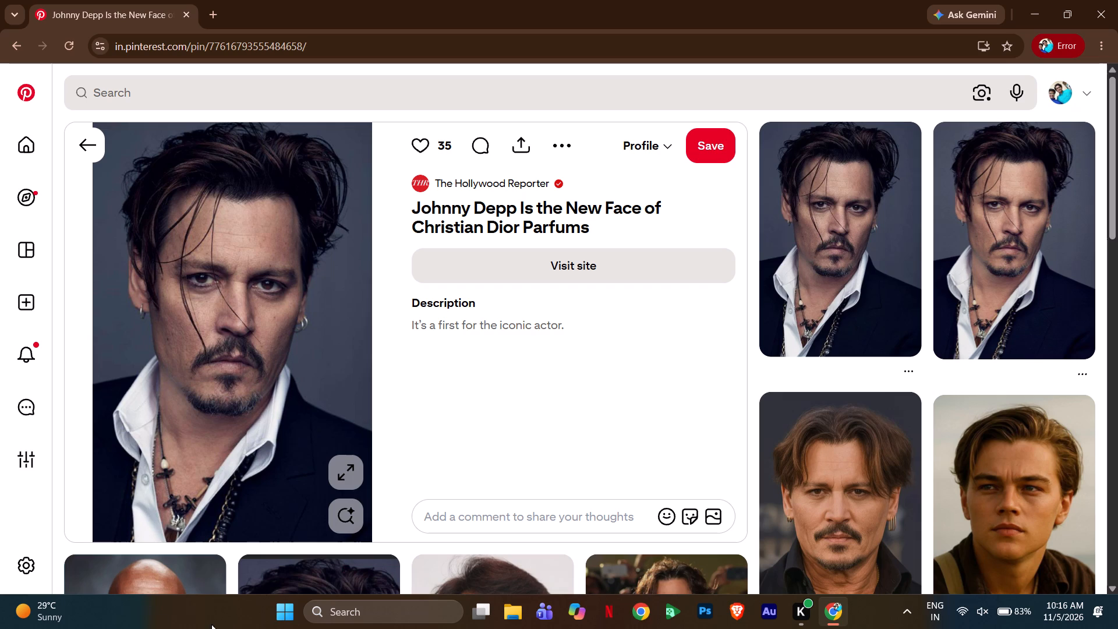
# Save the Johnny Depp portrait image to the computer.
pyautogui.rightClick(231, 349)
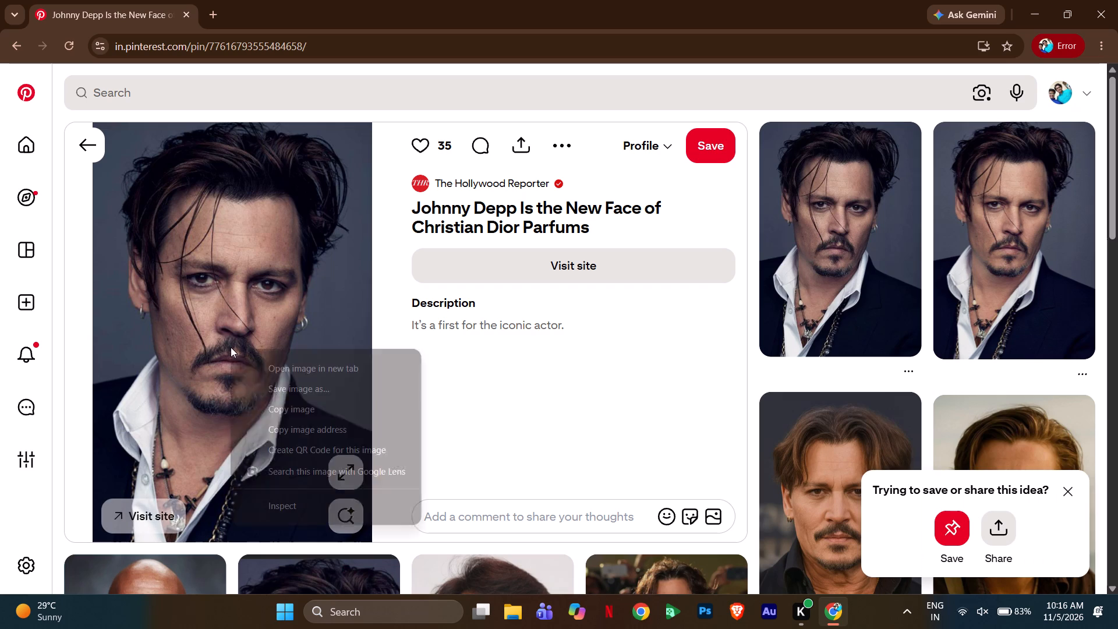
pyautogui.click(285, 391)
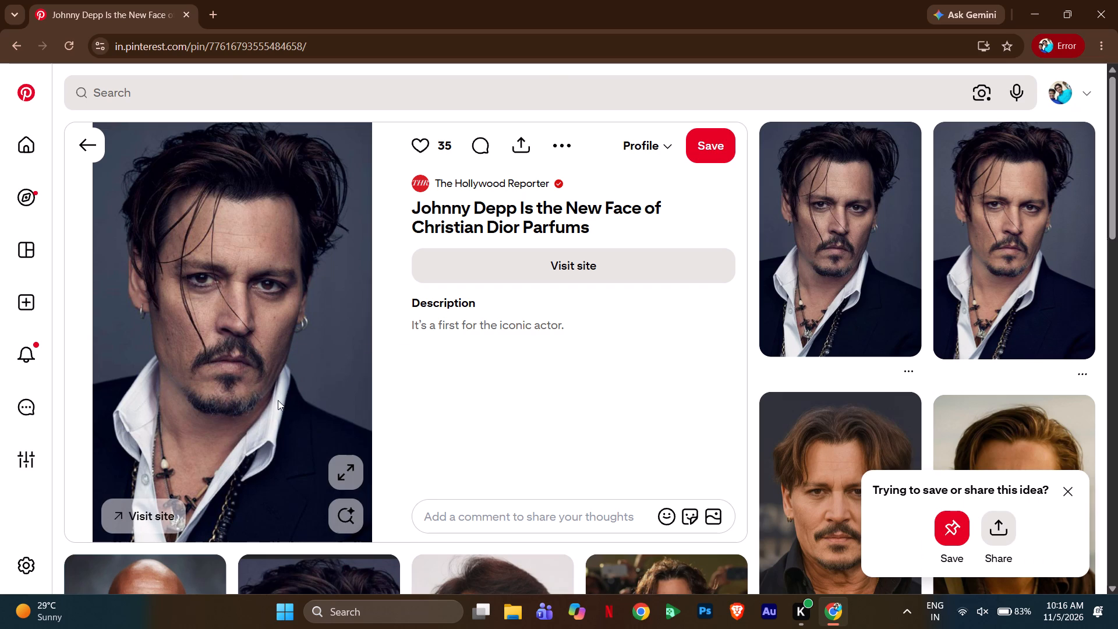
pyautogui.moveTo(420, 296); pyautogui.dragTo(418, 305)
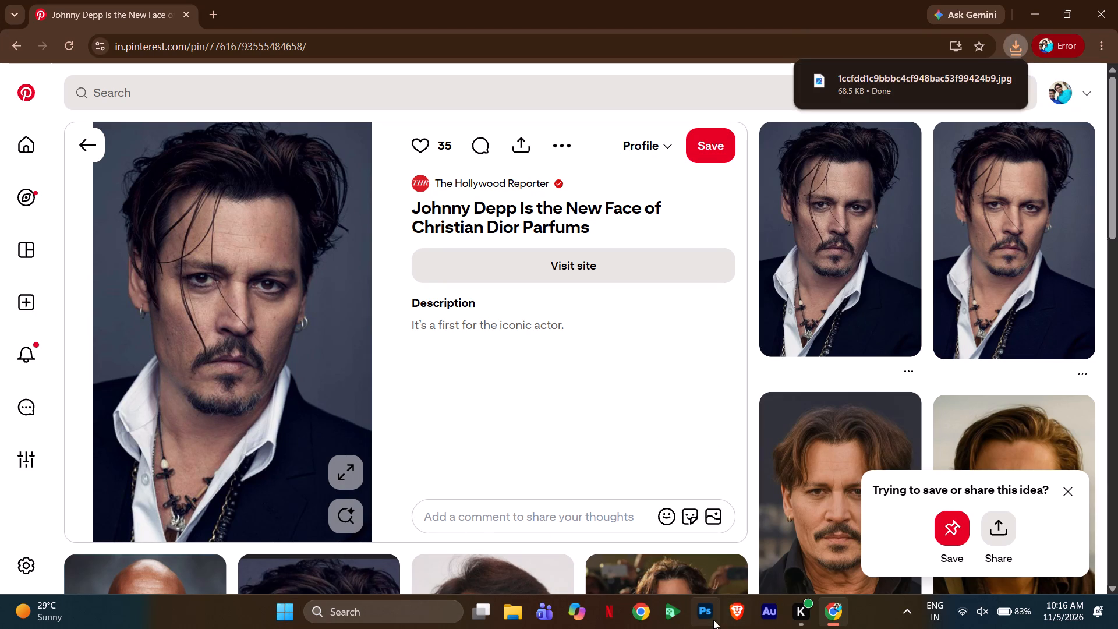
# Launch Photoshop and dismiss the scratch disk notice.
pyautogui.doubleClick(708, 602)
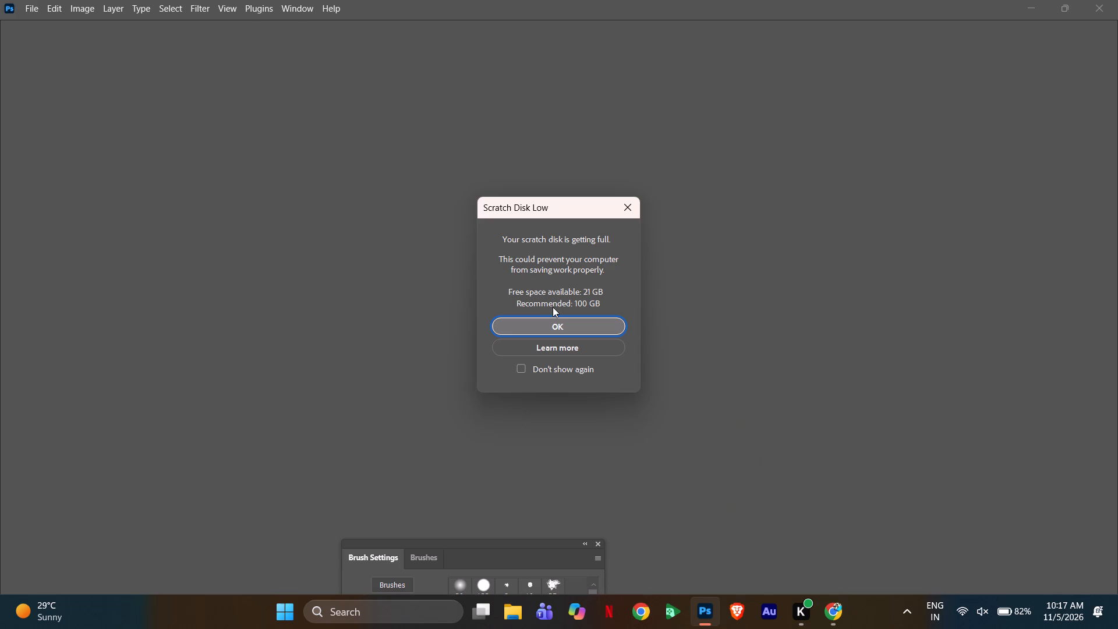
pyautogui.click(558, 334)
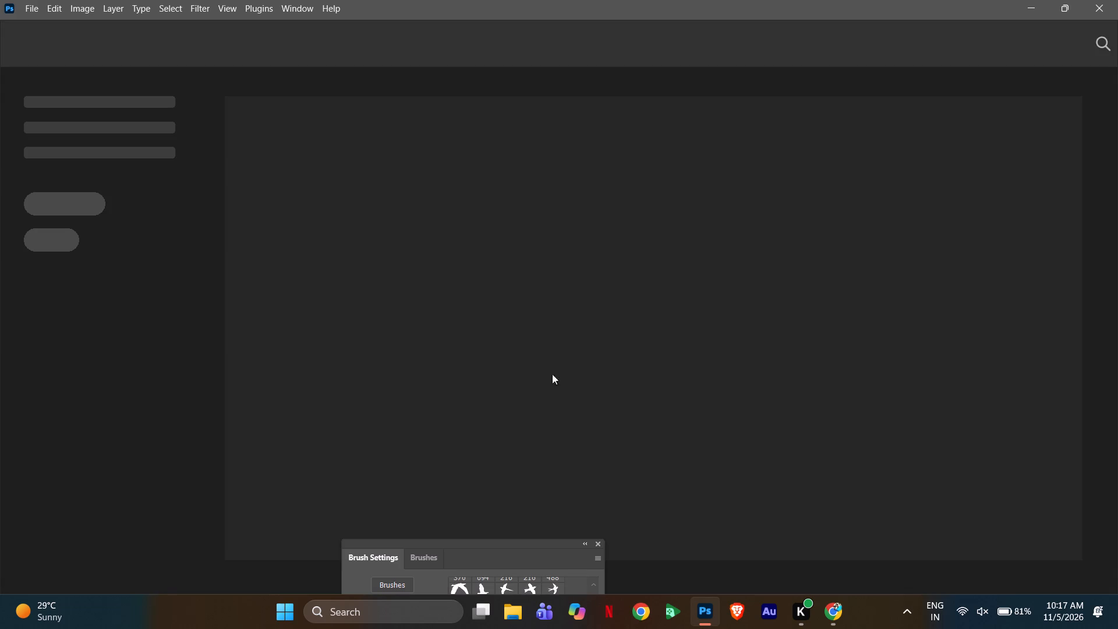
# Move the floating Brush Settings window fully into view and close it.
pyautogui.moveTo(494, 545); pyautogui.dragTo(801, 178)
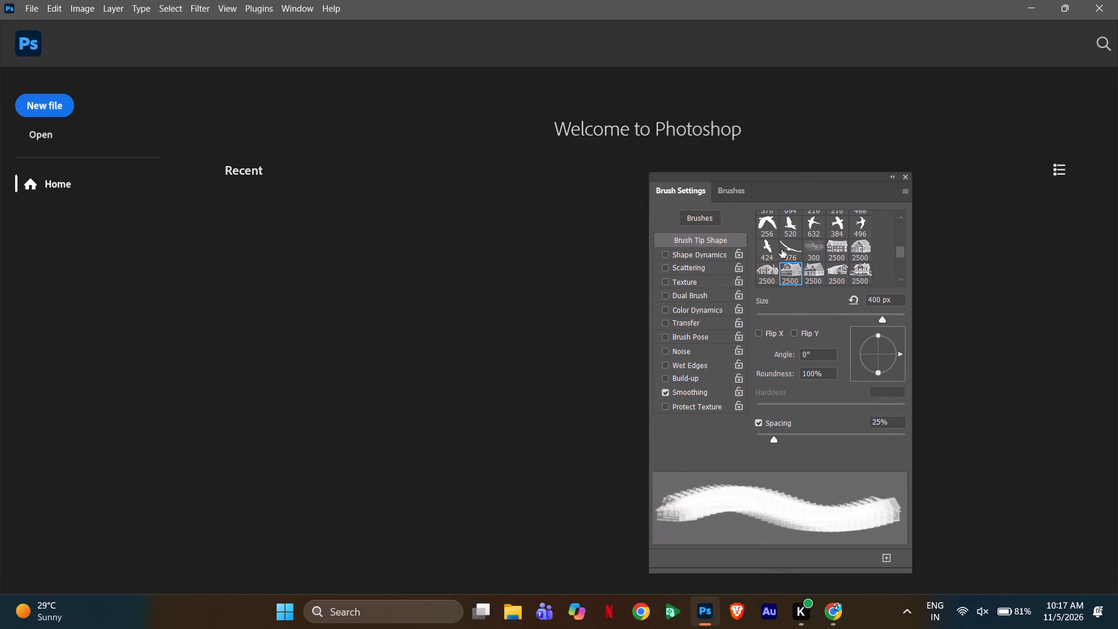
pyautogui.click(906, 176)
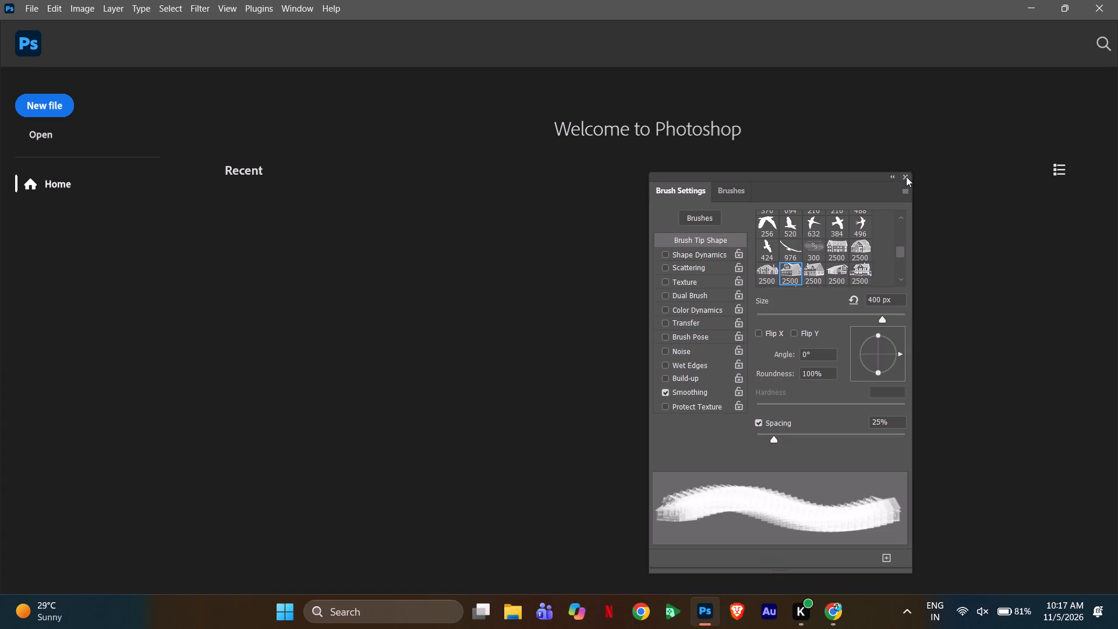
pyautogui.click(903, 176)
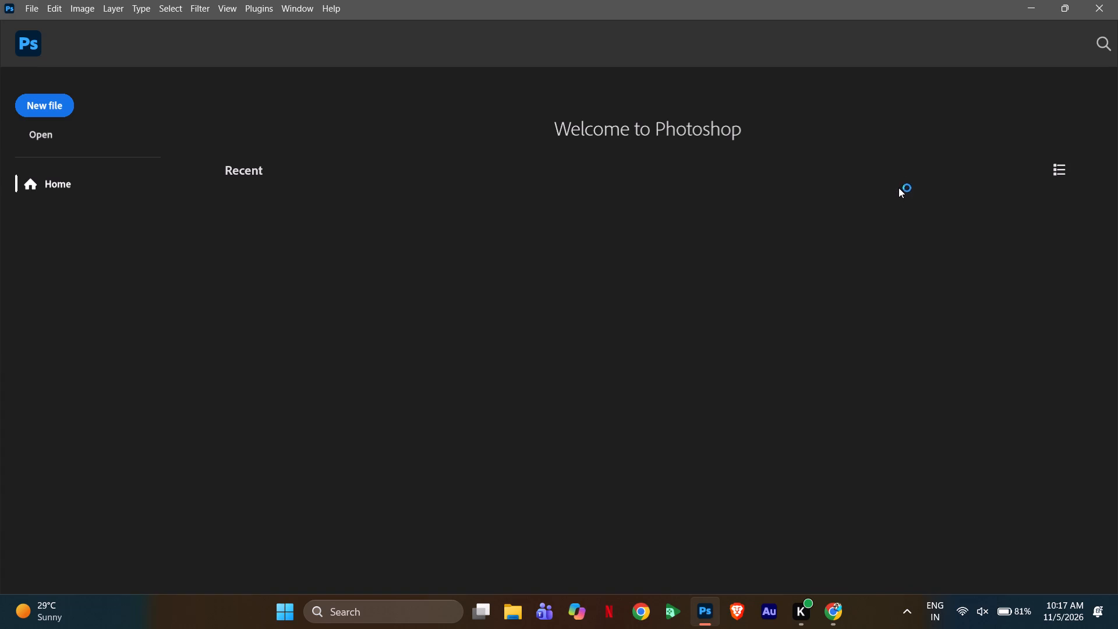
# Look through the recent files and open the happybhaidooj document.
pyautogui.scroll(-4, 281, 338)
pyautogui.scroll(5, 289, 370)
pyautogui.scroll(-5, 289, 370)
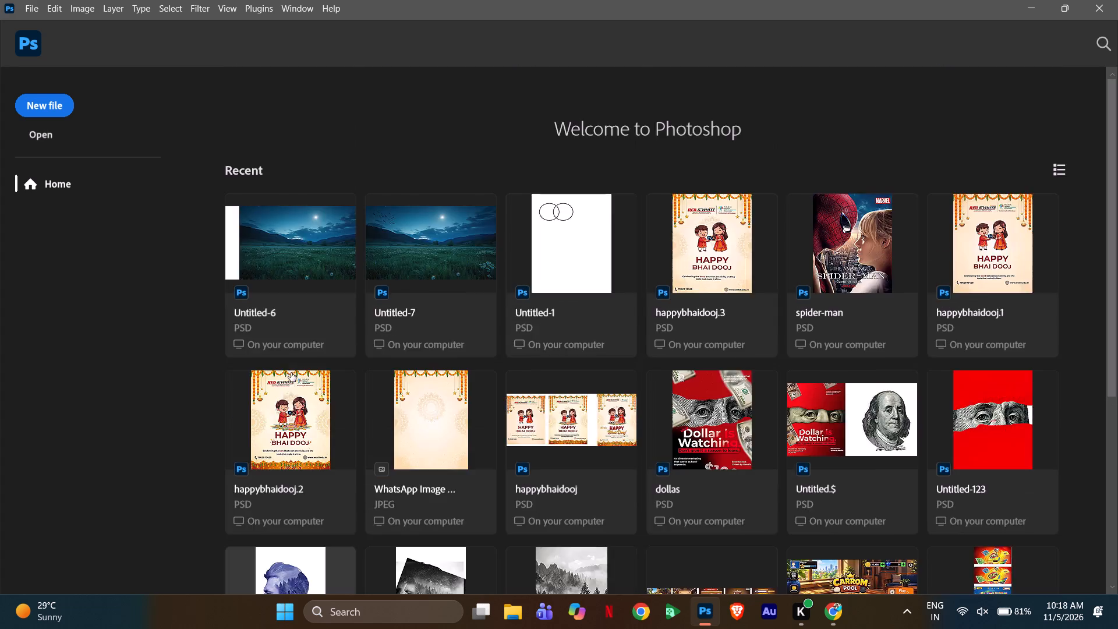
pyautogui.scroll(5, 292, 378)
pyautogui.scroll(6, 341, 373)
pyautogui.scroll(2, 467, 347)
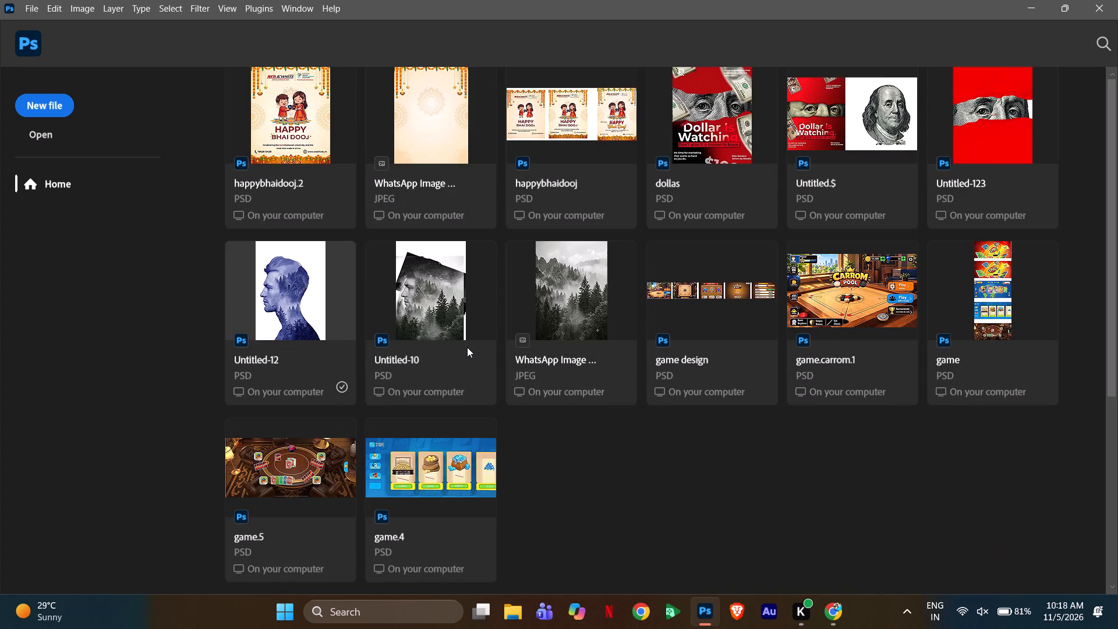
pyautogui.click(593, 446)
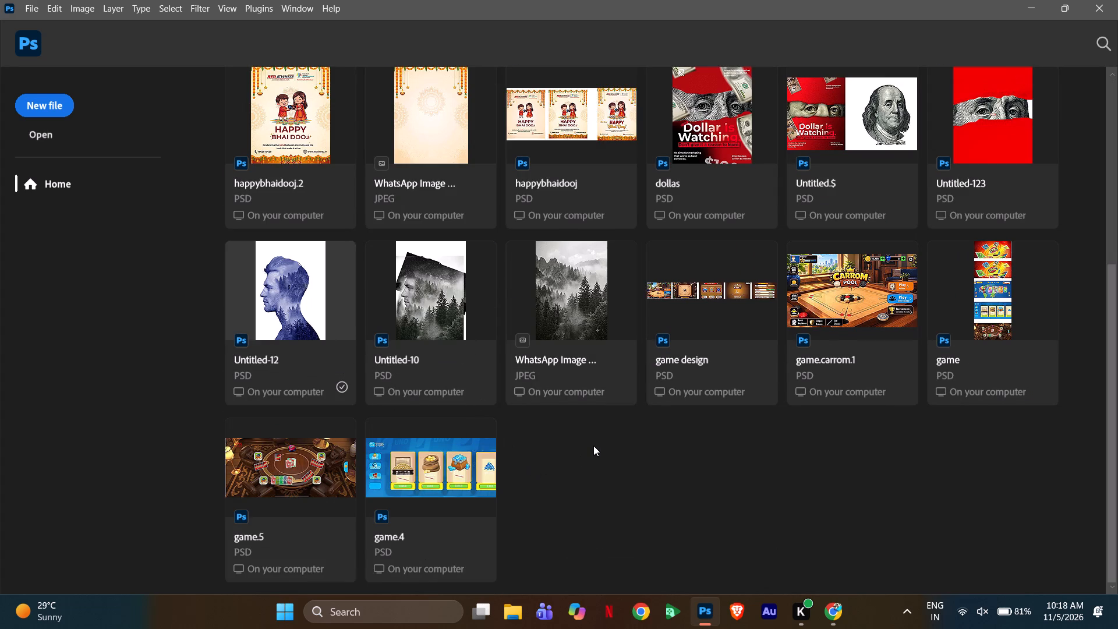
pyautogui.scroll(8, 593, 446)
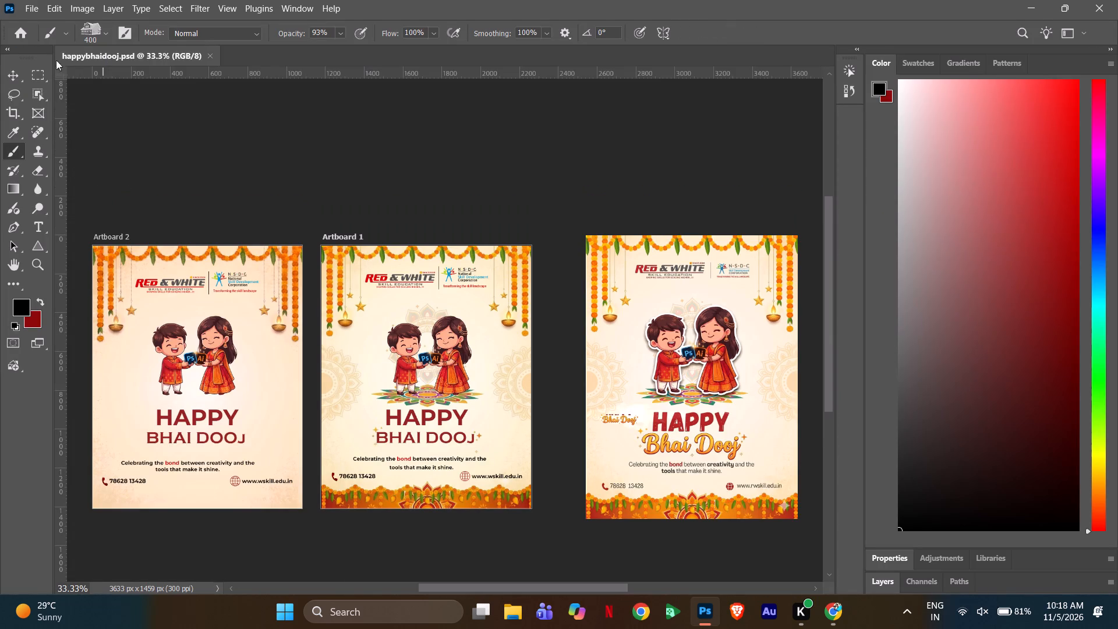
# Create a new 1080 x 1350 px artboard document at 300 ppi in RGB Color with a white background.
pyautogui.click(21, 34)
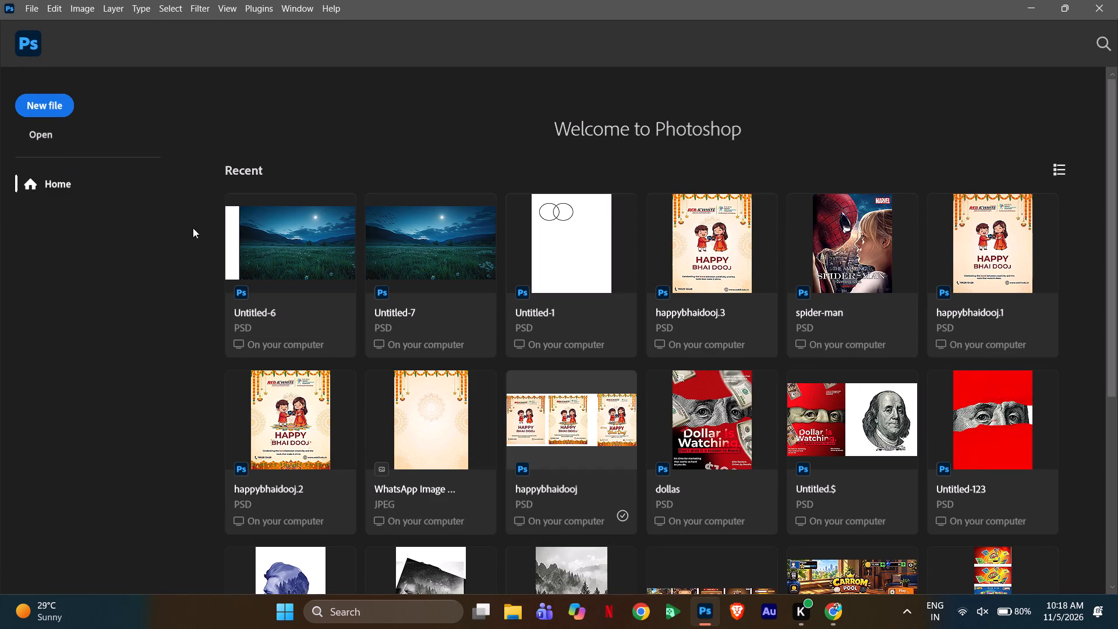
pyautogui.click(52, 108)
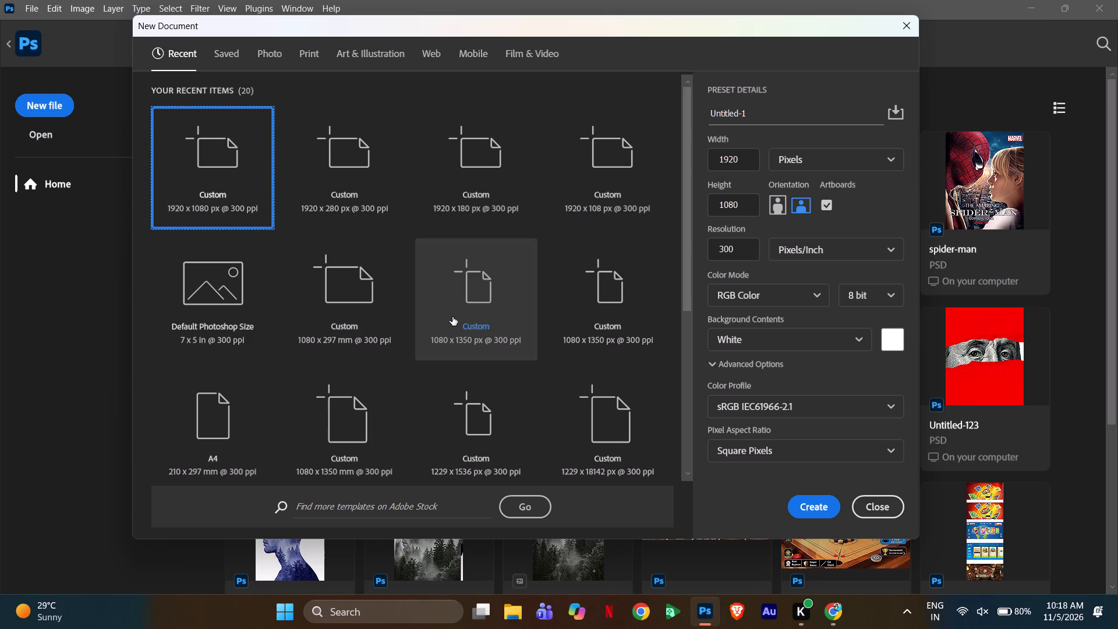
pyautogui.click(474, 315)
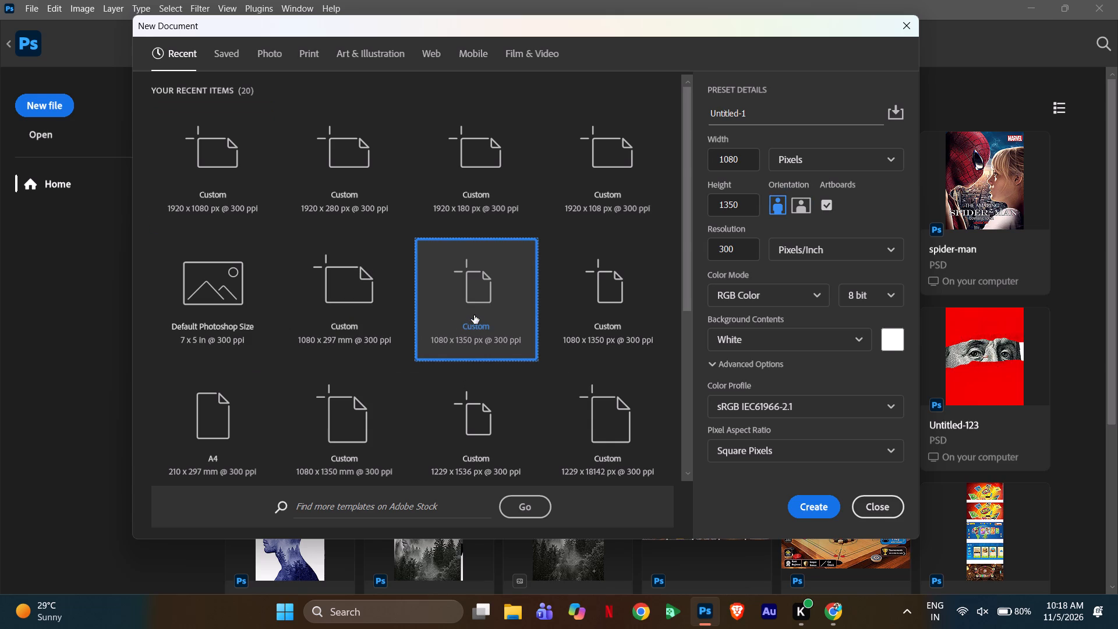
pyautogui.click(821, 510)
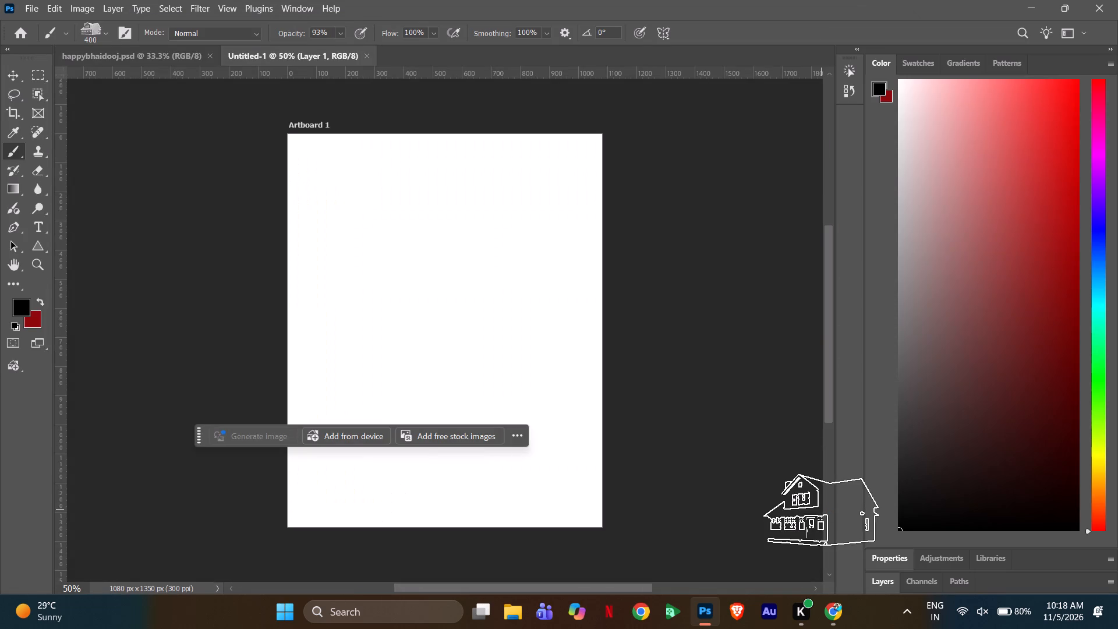
# Stamp the 400 px house brush in black near the middle of Artboard 1.
pyautogui.tripleClick(437, 309)
pyautogui.tripleClick(437, 309)
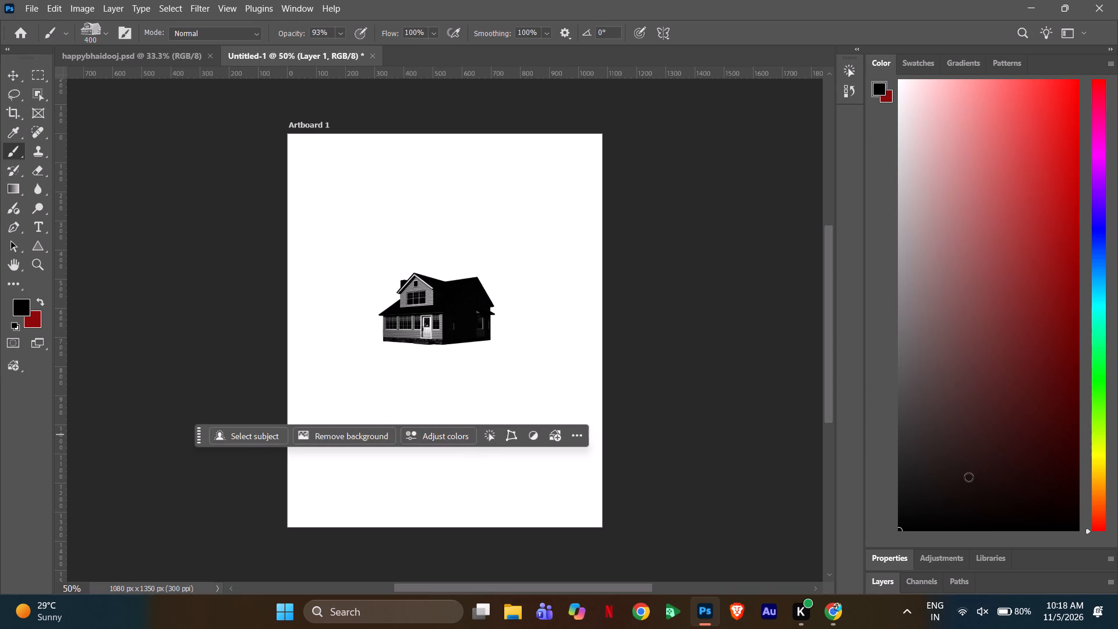
# Switch to the Move tool and copy the stamped house layer.
pyautogui.click(12, 77)
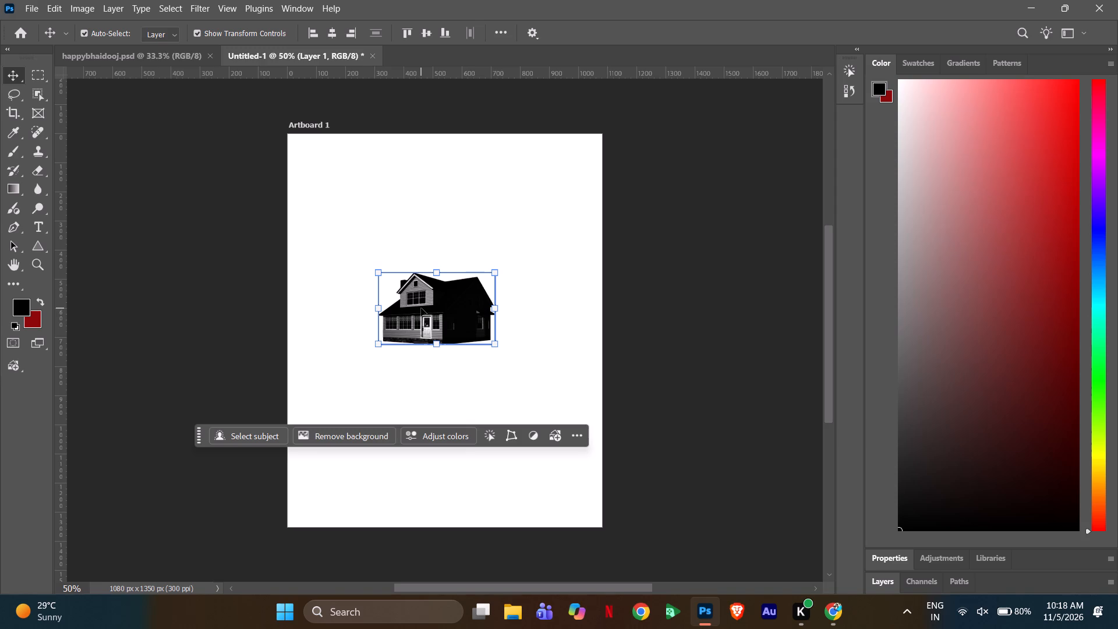
pyautogui.hotkey('ctrl', 'c')
pyautogui.hotkey('ctrl', 'c')
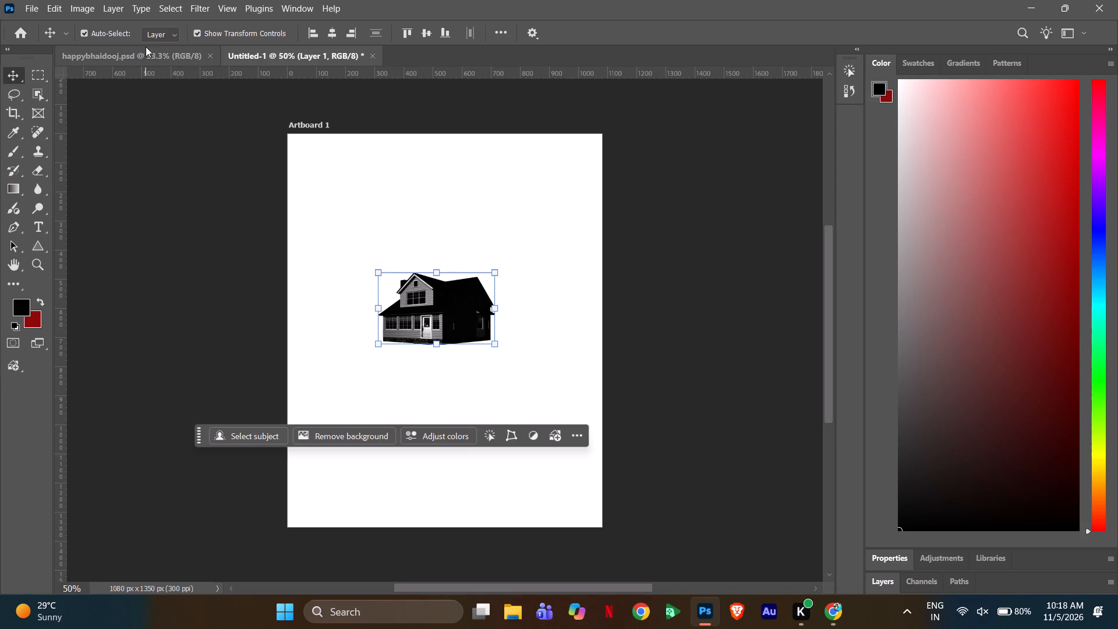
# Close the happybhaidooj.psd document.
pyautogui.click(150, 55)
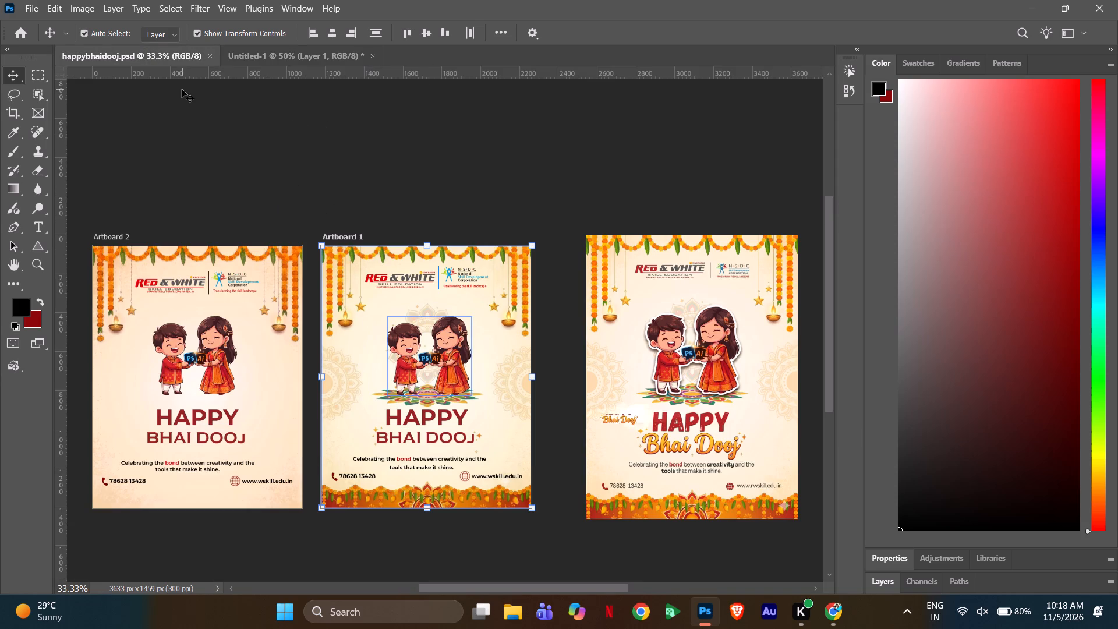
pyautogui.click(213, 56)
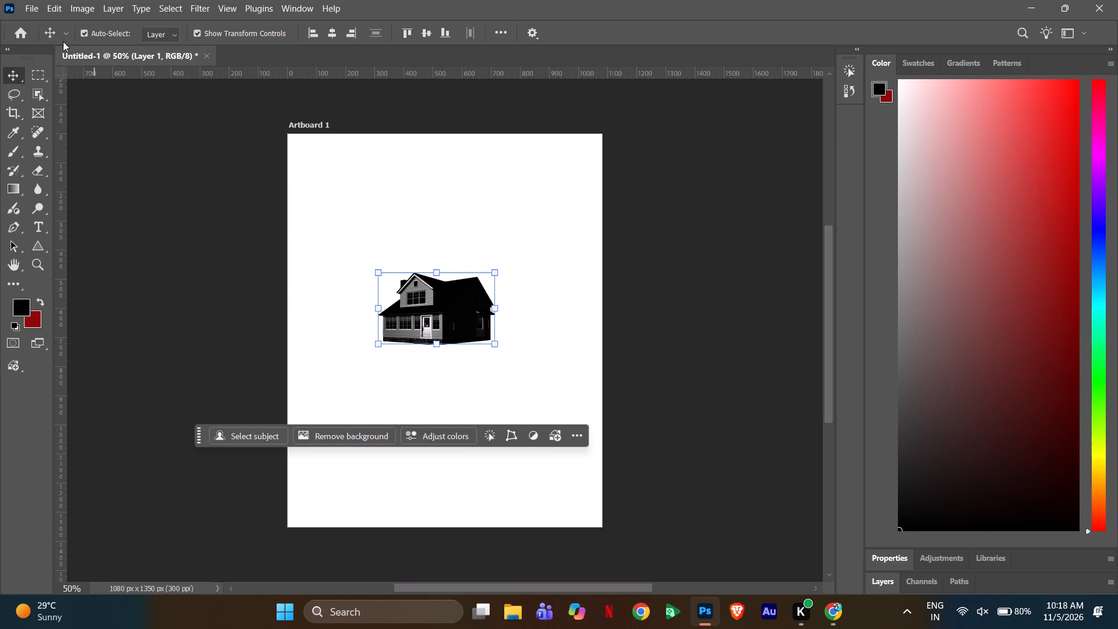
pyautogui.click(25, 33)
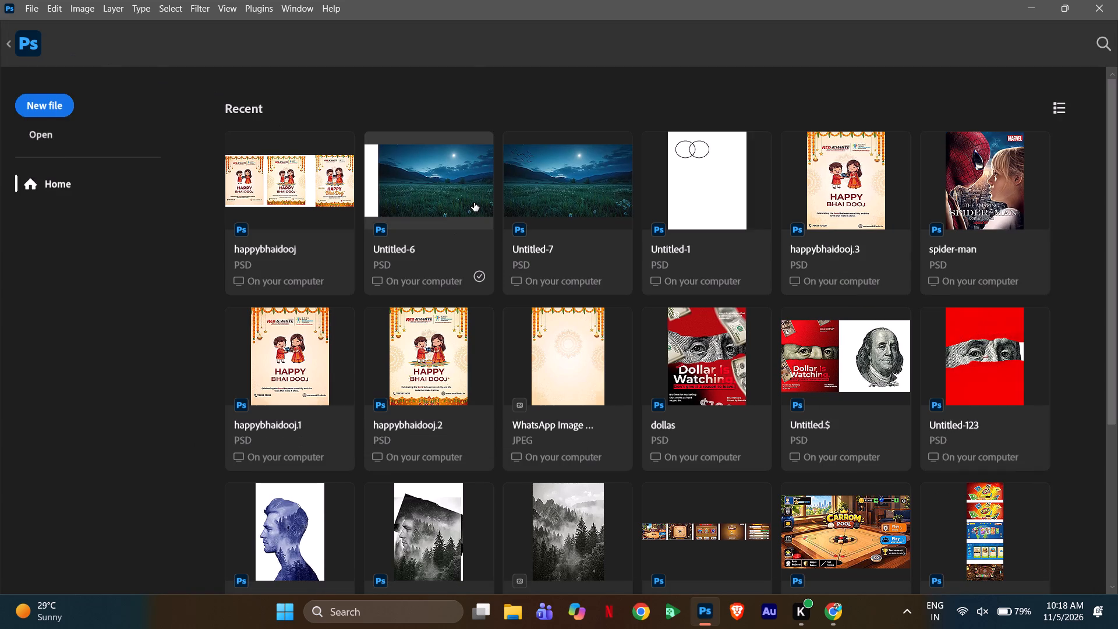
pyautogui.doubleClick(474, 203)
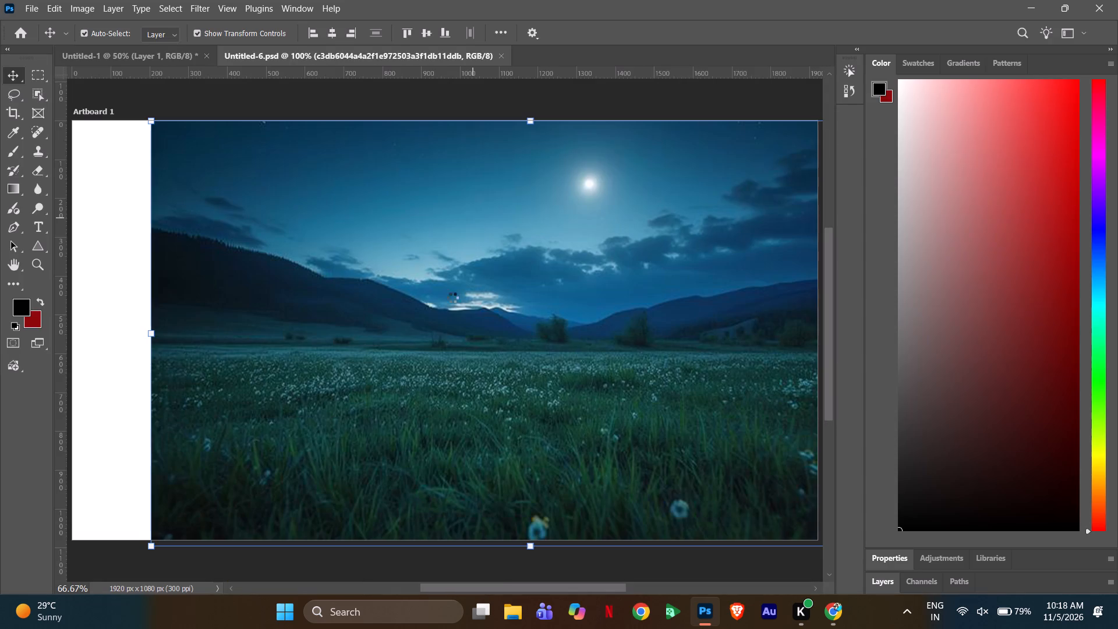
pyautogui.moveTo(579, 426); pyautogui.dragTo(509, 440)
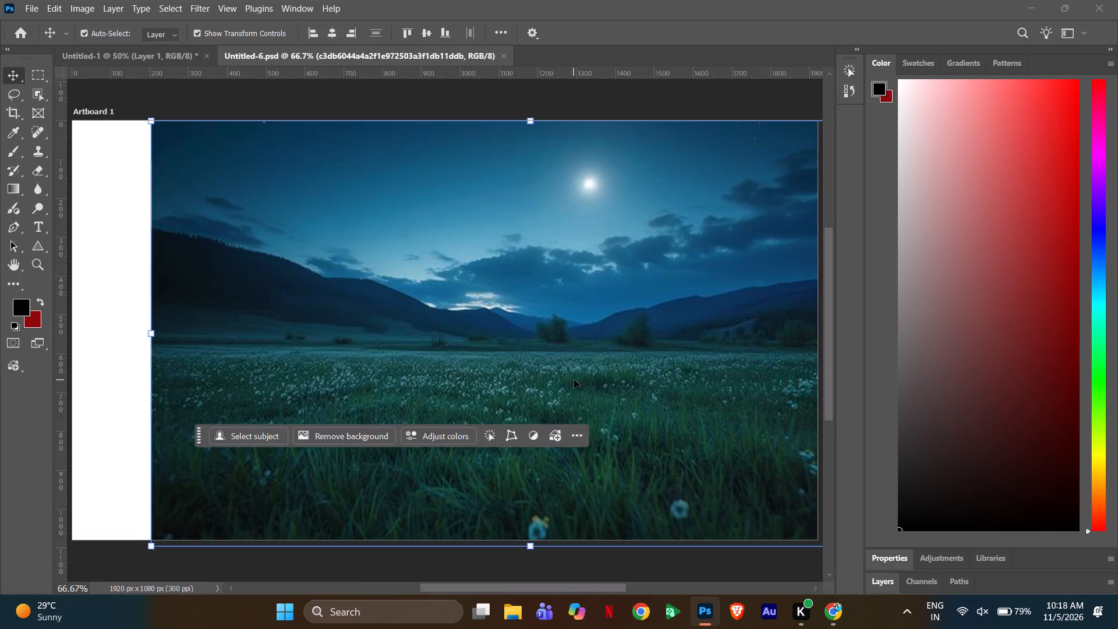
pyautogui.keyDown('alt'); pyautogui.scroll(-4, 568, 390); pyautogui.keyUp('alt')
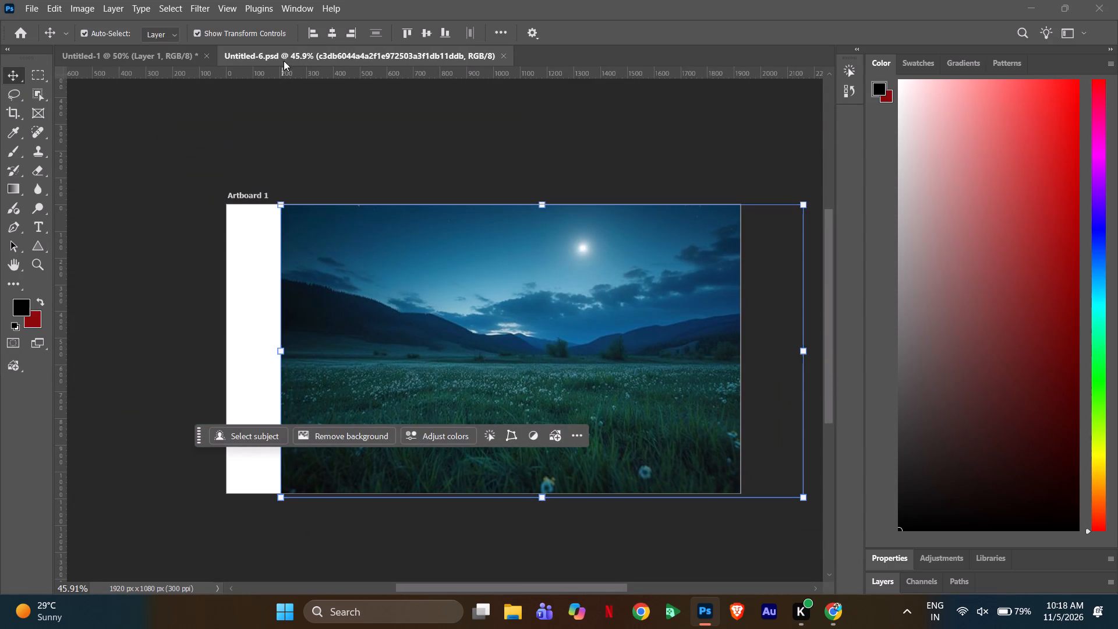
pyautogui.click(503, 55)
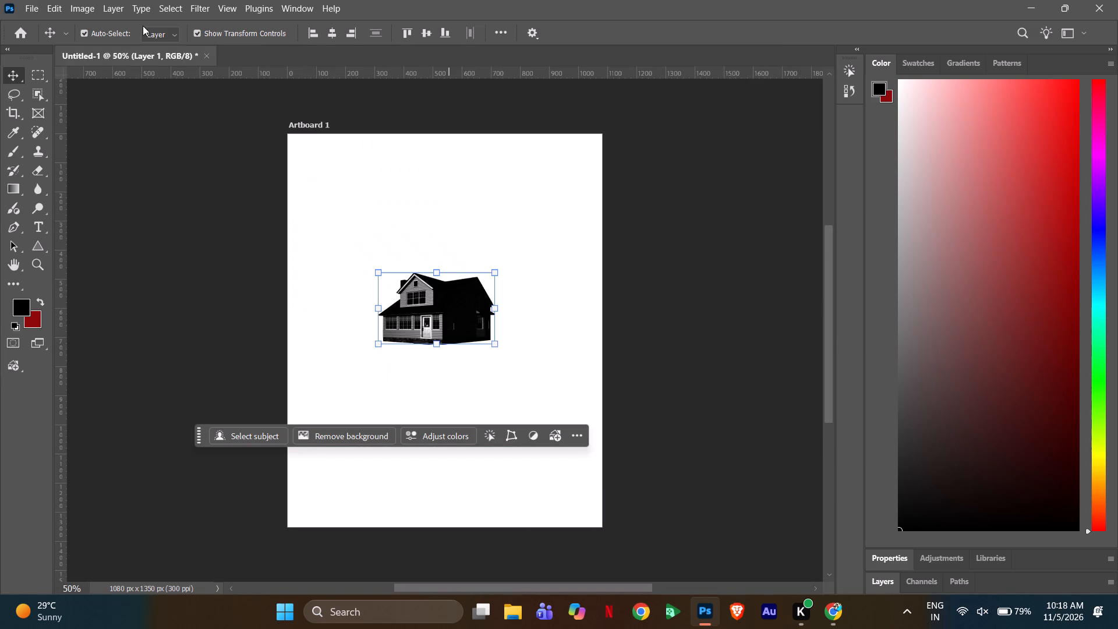
# Open the recent document Untitled-7.psd with the night meadow scene.
pyautogui.click(36, 6)
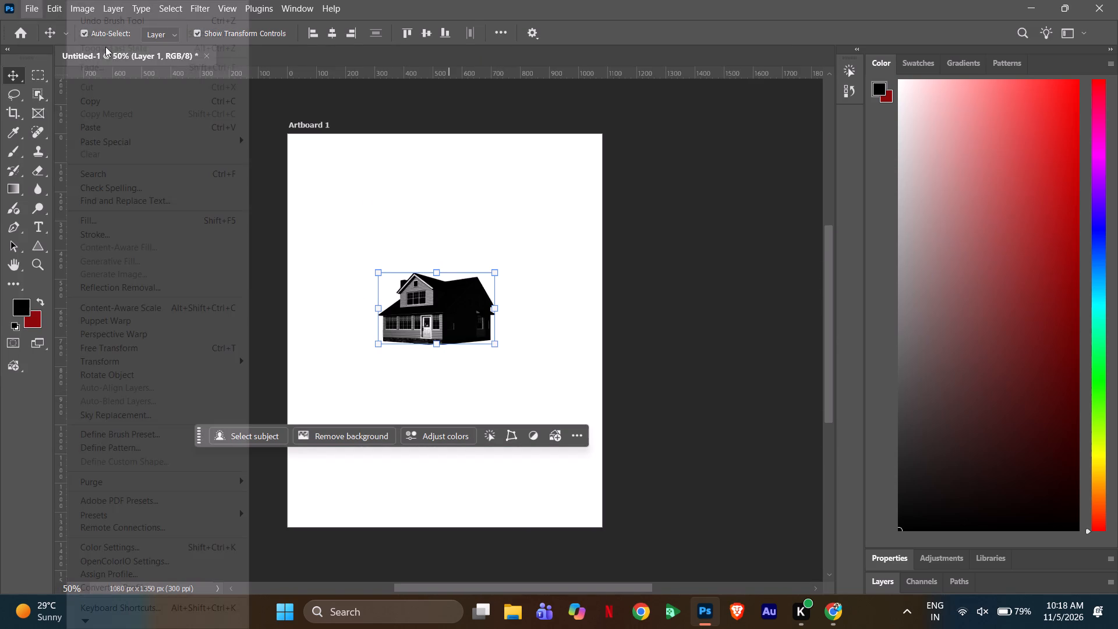
pyautogui.click(23, 30)
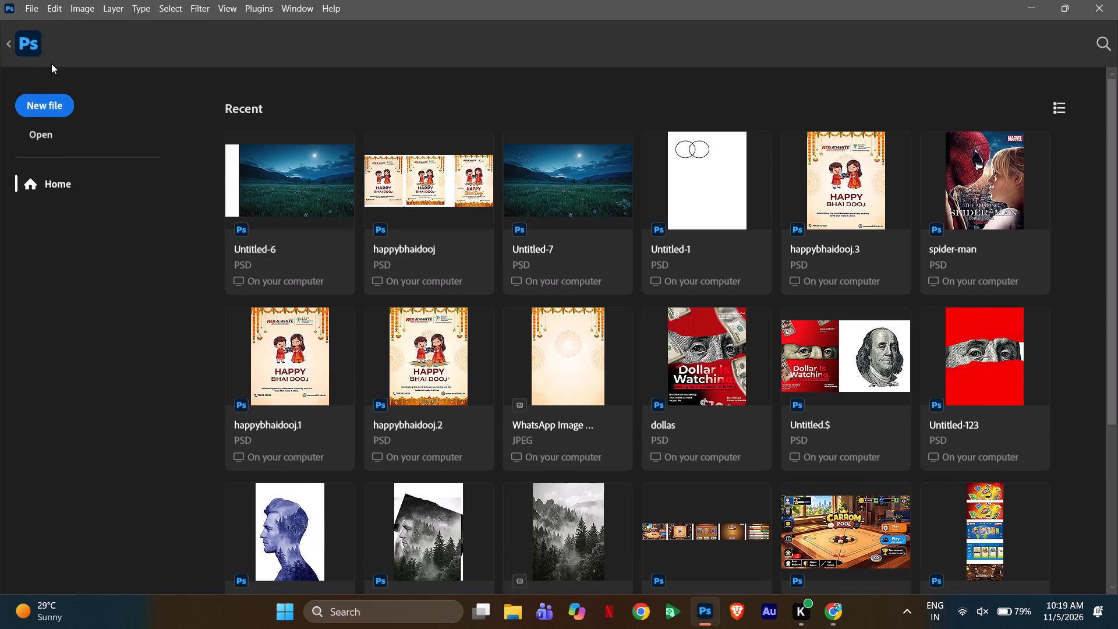
pyautogui.doubleClick(581, 220)
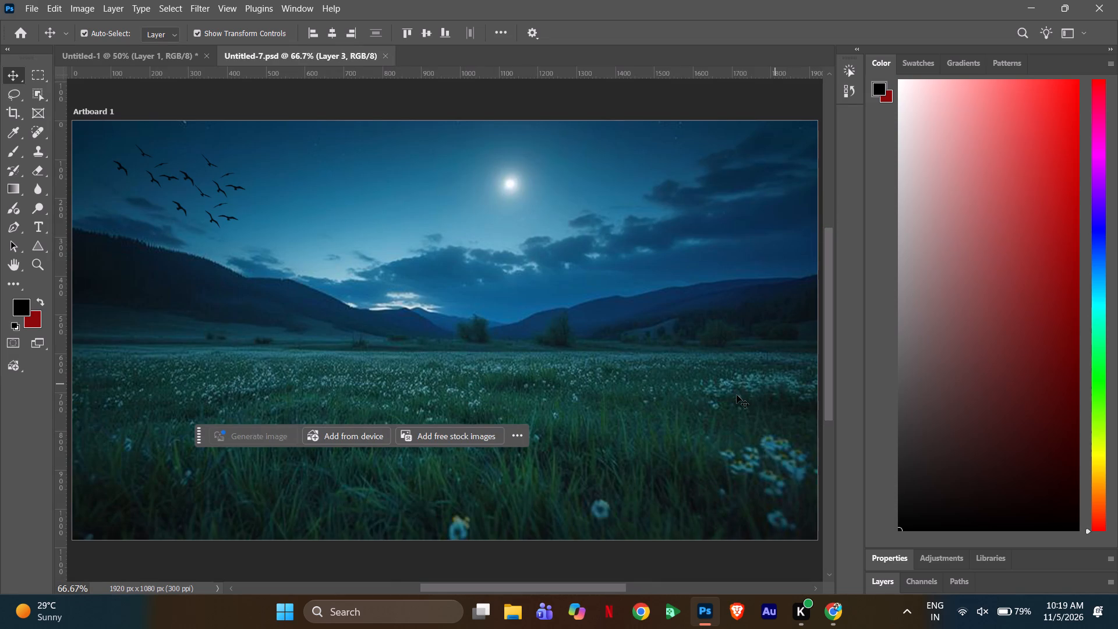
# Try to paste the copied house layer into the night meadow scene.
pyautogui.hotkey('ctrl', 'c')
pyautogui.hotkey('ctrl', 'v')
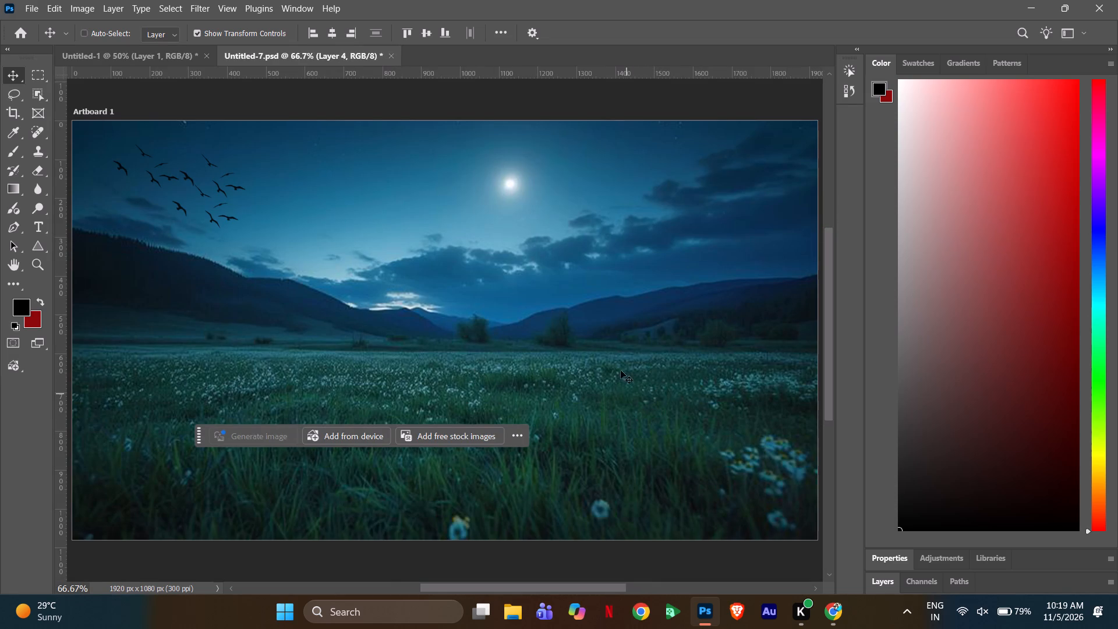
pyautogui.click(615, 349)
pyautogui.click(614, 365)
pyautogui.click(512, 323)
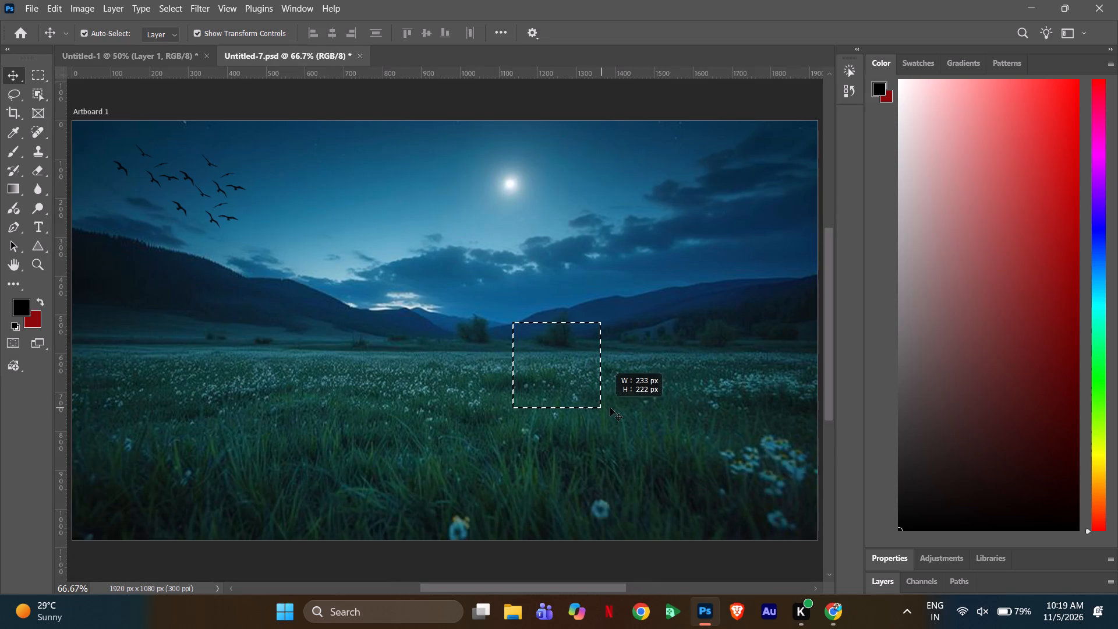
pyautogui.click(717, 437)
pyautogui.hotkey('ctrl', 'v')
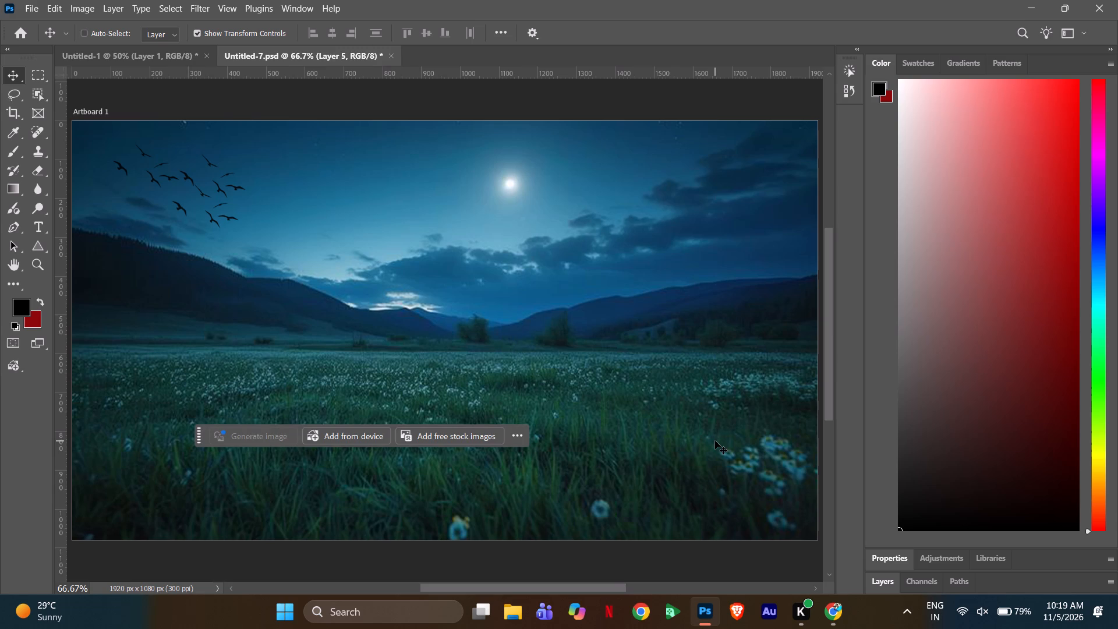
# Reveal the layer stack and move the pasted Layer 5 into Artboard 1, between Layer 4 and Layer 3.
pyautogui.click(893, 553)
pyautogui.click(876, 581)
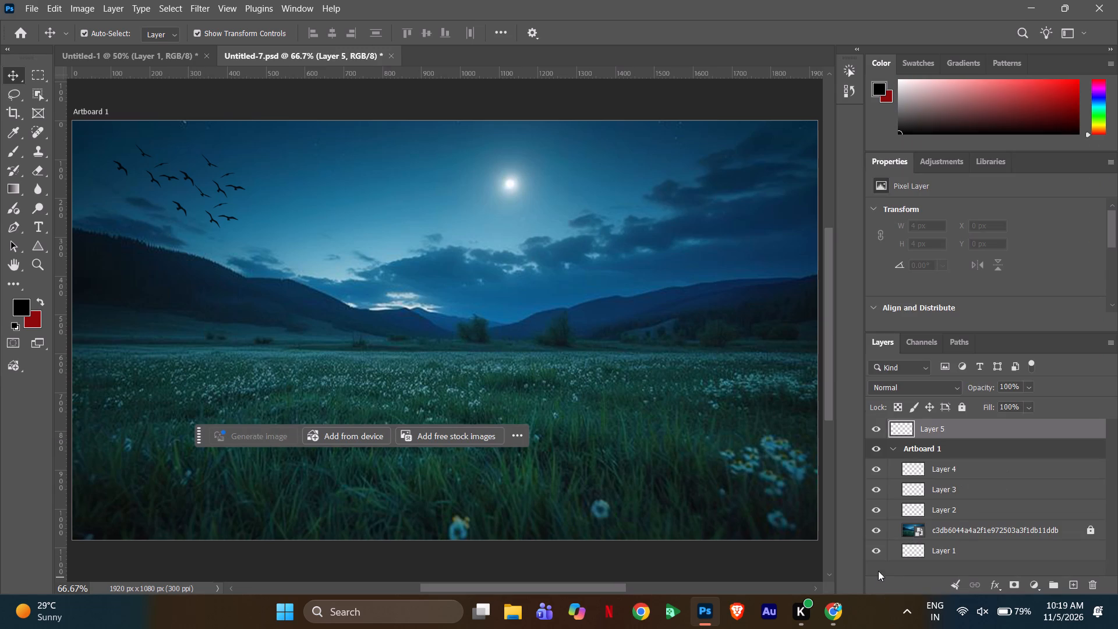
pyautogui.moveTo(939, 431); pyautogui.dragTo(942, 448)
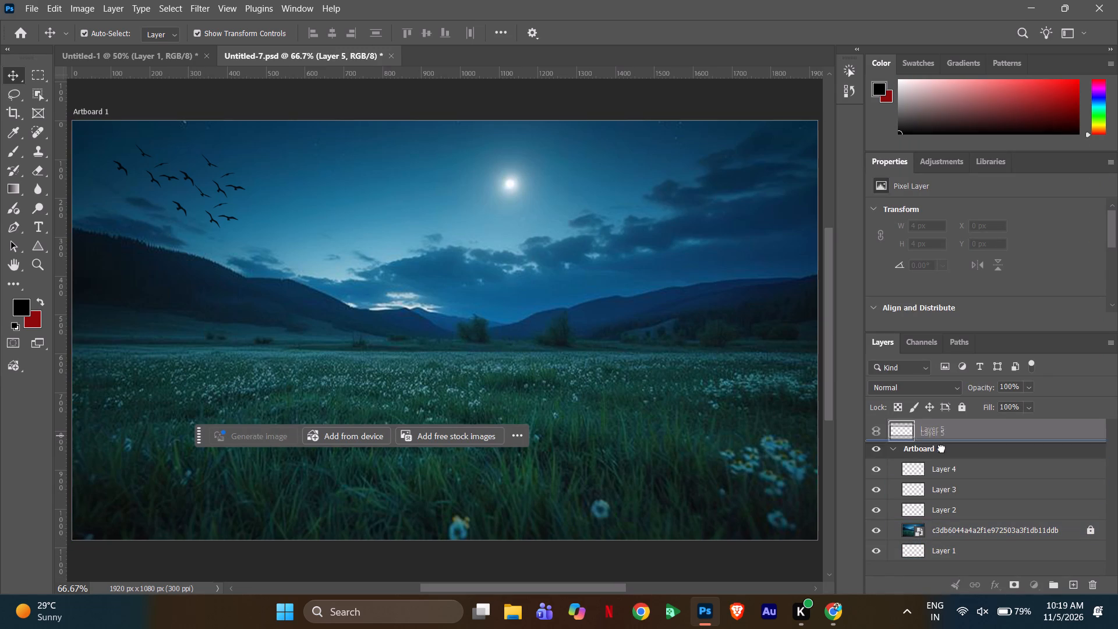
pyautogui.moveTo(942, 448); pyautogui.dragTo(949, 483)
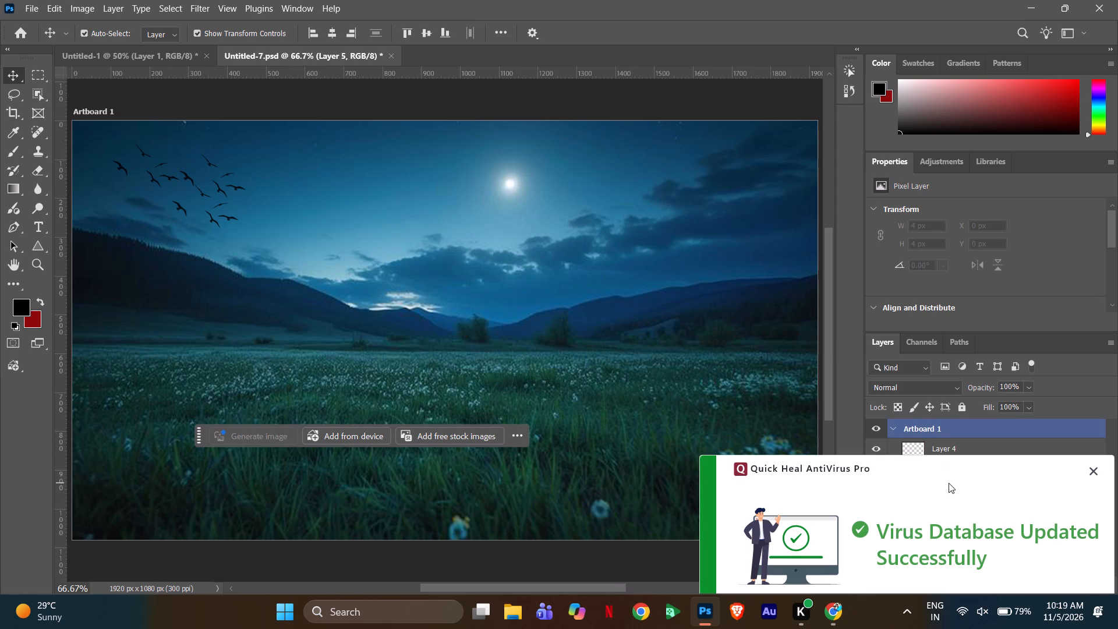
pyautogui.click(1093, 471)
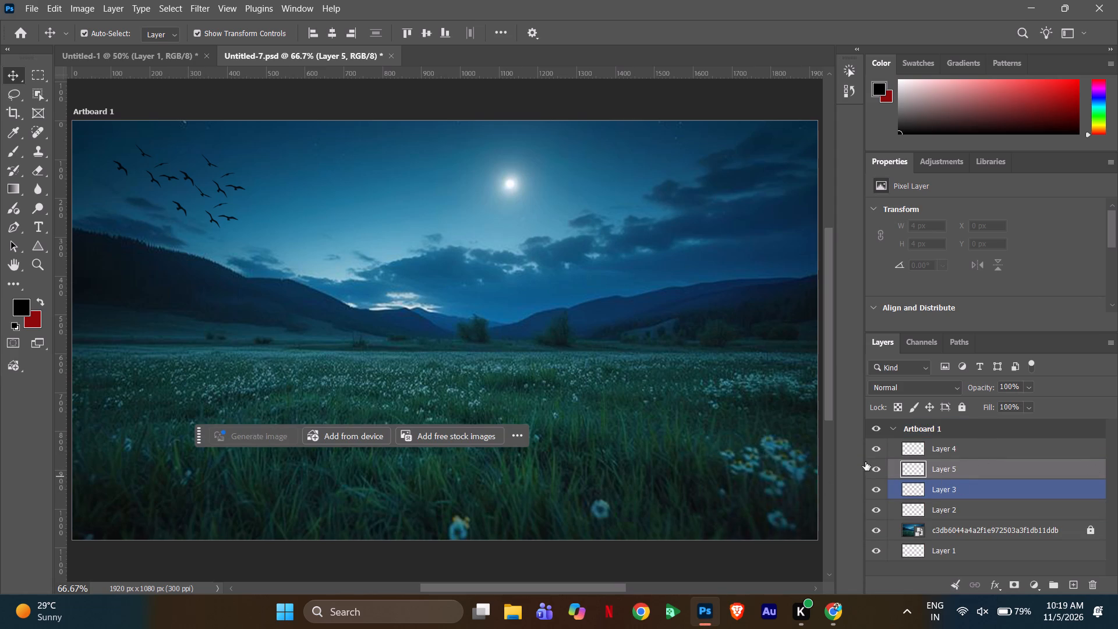
# Toggle Layer 5's visibility to check whether it contributes anything to the scene.
pyautogui.click(880, 470)
pyautogui.click(880, 470)
pyautogui.click(880, 470)
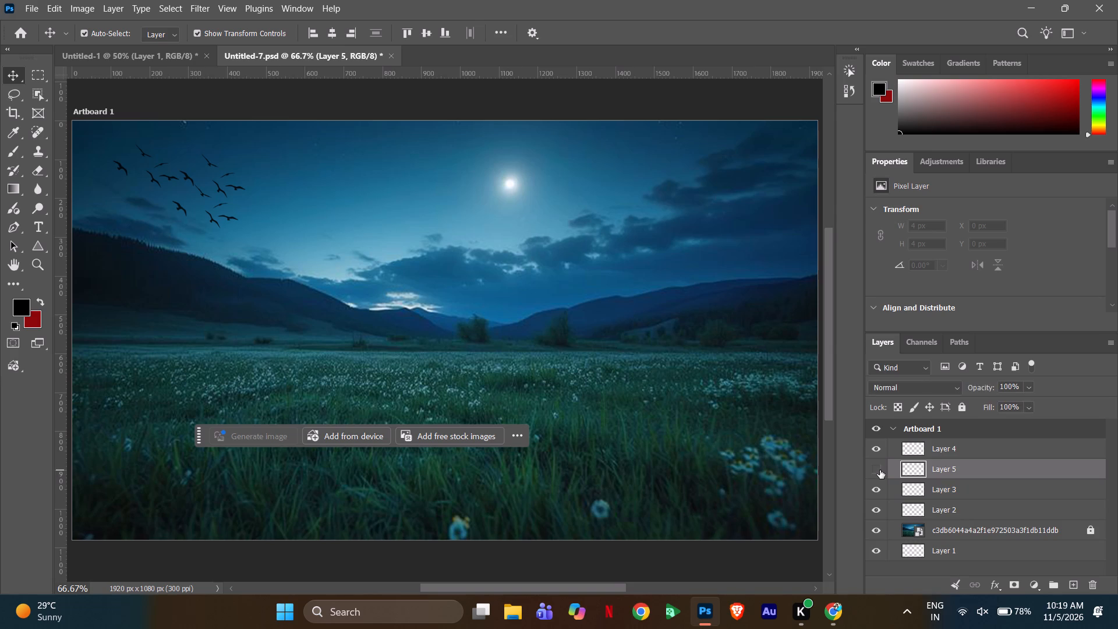
pyautogui.click(880, 470)
pyautogui.moveTo(939, 461); pyautogui.dragTo(946, 460)
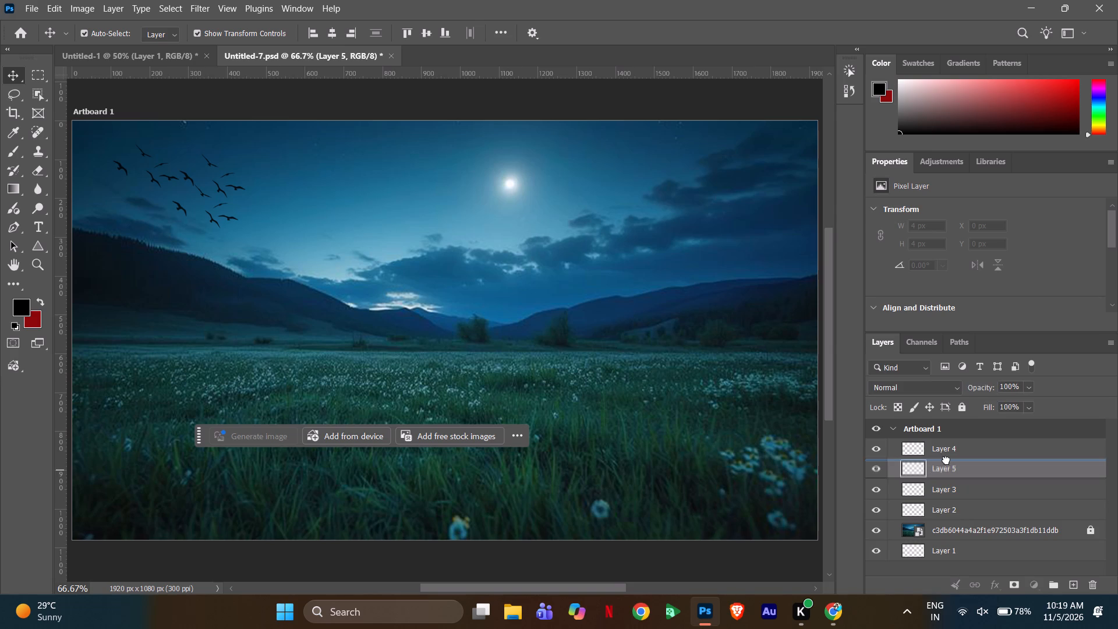
pyautogui.moveTo(946, 460); pyautogui.dragTo(949, 460)
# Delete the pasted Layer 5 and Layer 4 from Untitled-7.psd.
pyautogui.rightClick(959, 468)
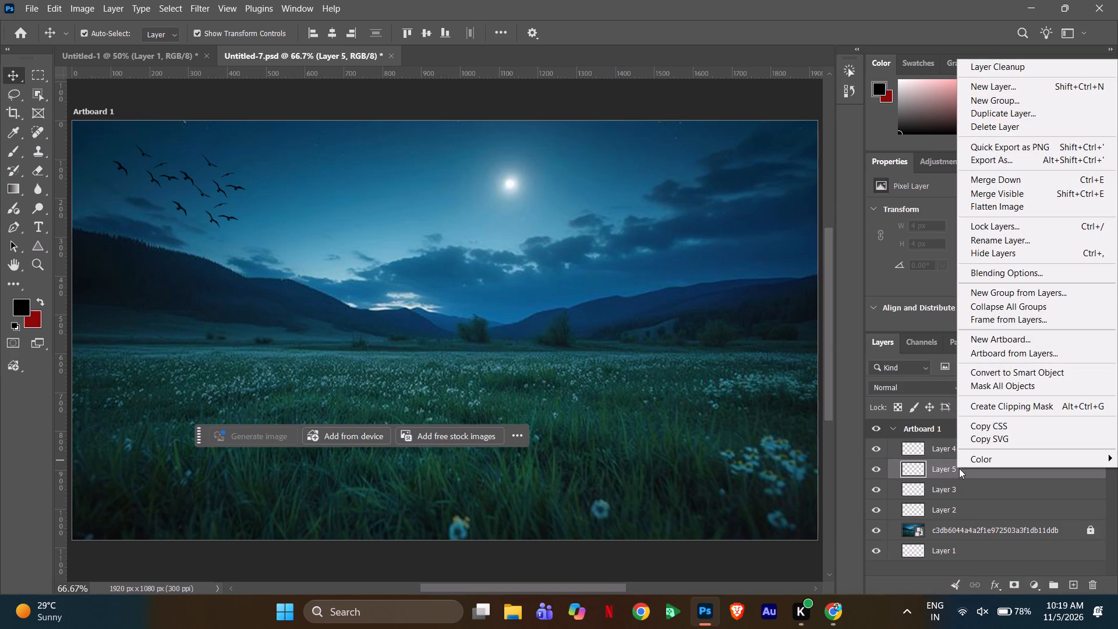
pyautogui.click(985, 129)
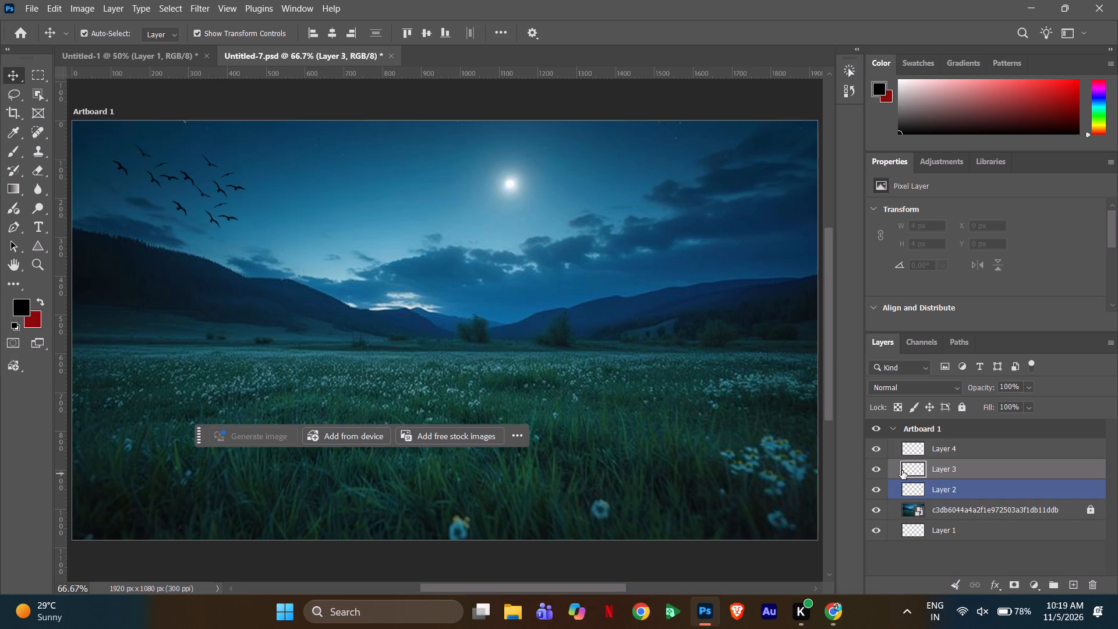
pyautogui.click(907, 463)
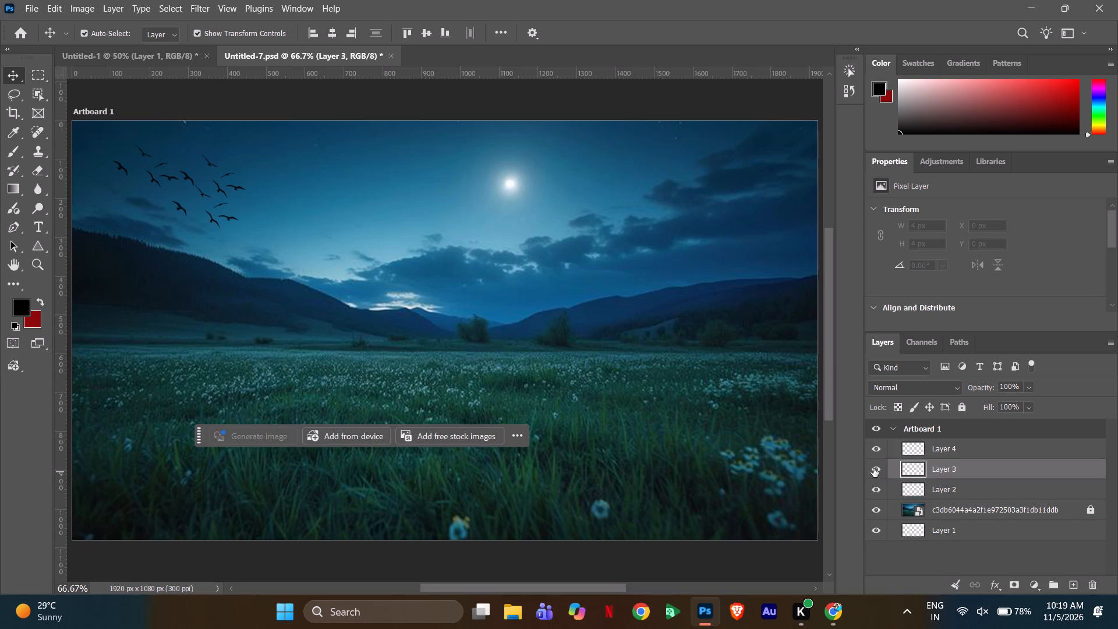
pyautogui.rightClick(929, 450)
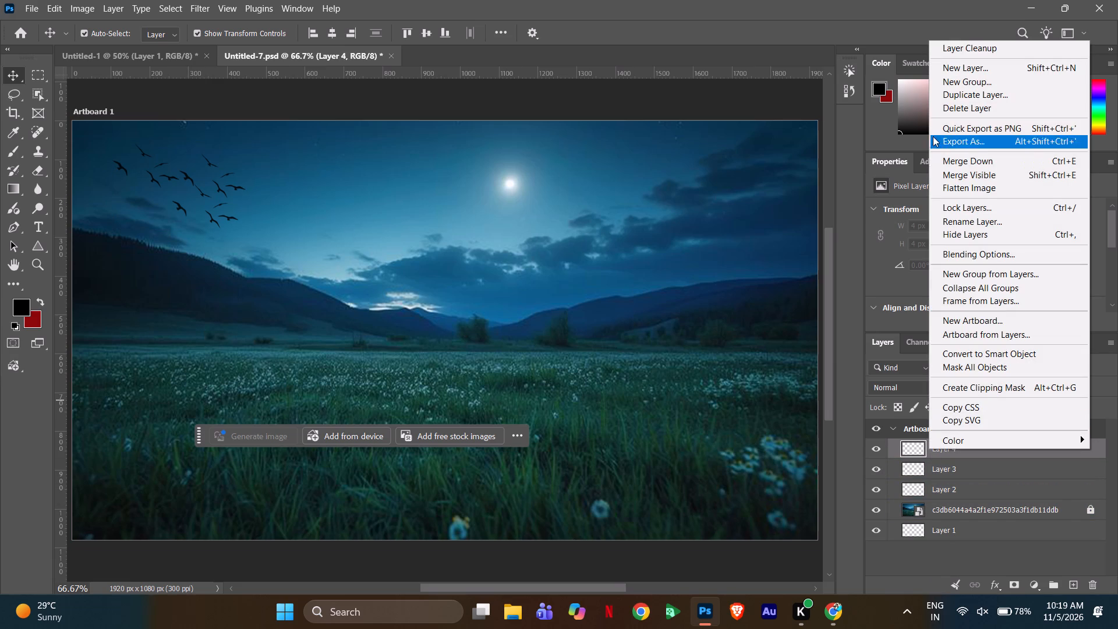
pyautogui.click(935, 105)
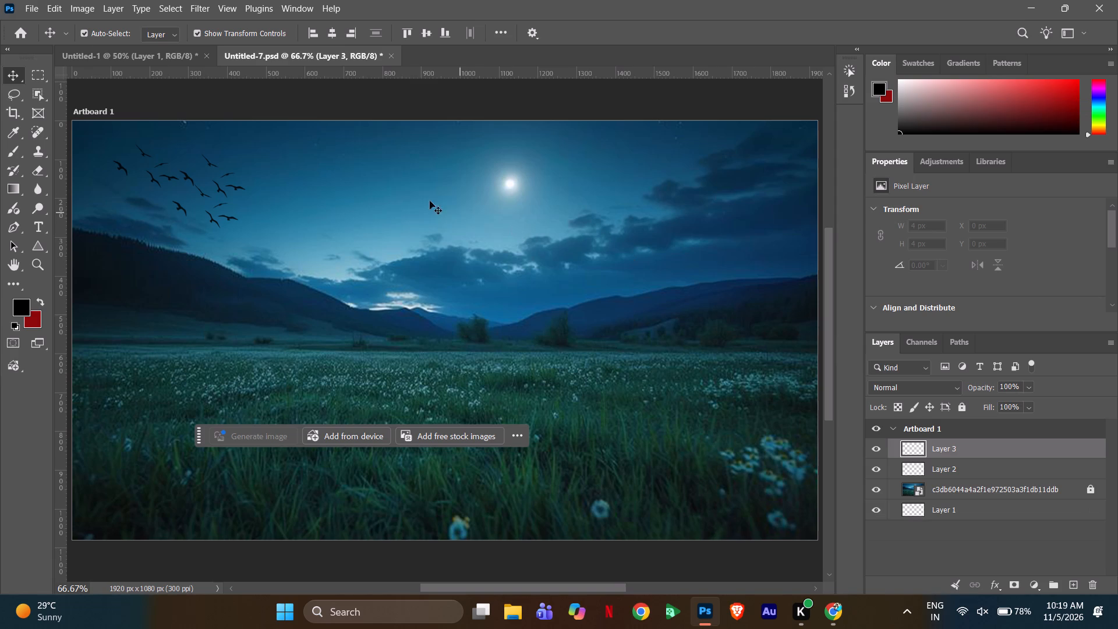
# Copy the house layer from the Untitled-1 document and paste it into Untitled-7.psd.
pyautogui.click(146, 48)
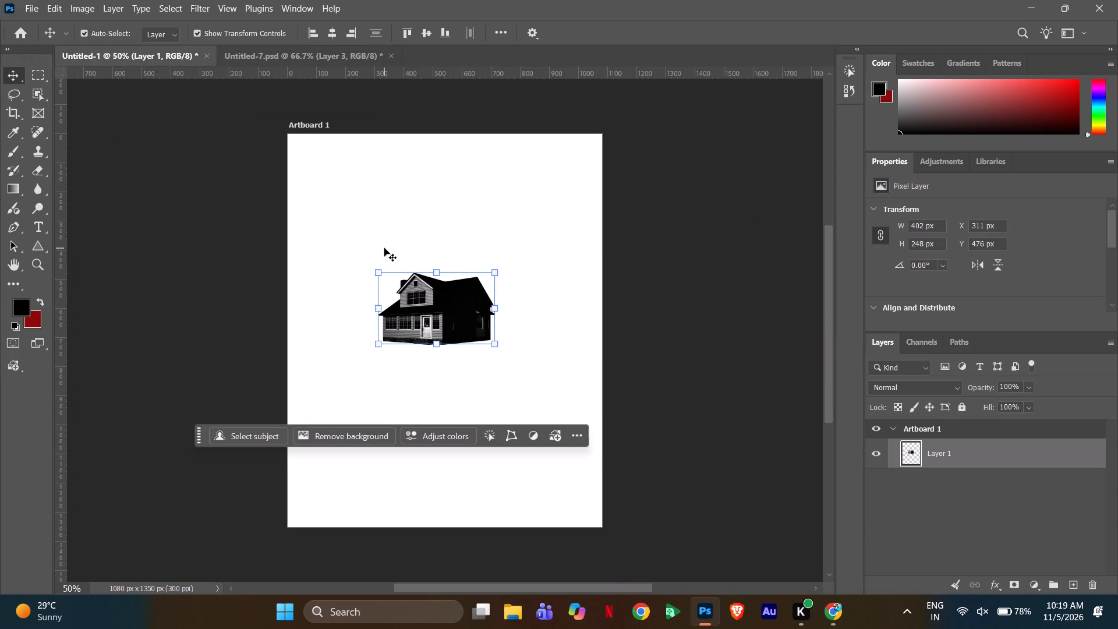
pyautogui.hotkey('ctrl', 'c')
pyautogui.hotkey('ctrl', 'c')
pyautogui.hotkey('ctrl', 'c')
pyautogui.hotkey('ctrl', 'c')
pyautogui.keyDown('ctrl'); pyautogui.click(282, 50); pyautogui.keyUp('ctrl')
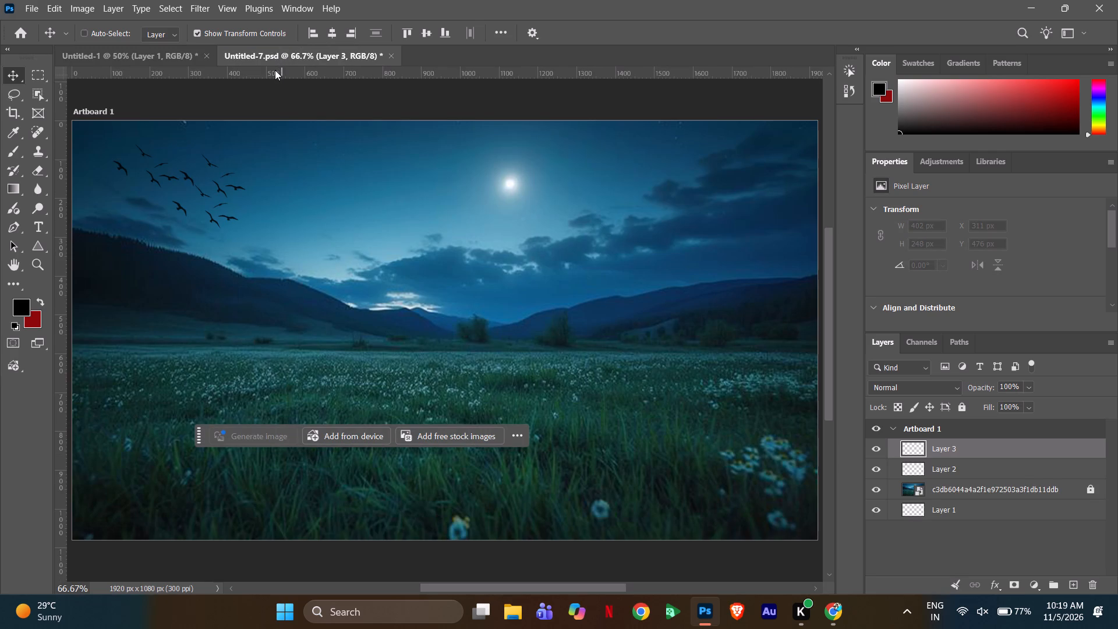
pyautogui.hotkey('ctrl', 'v')
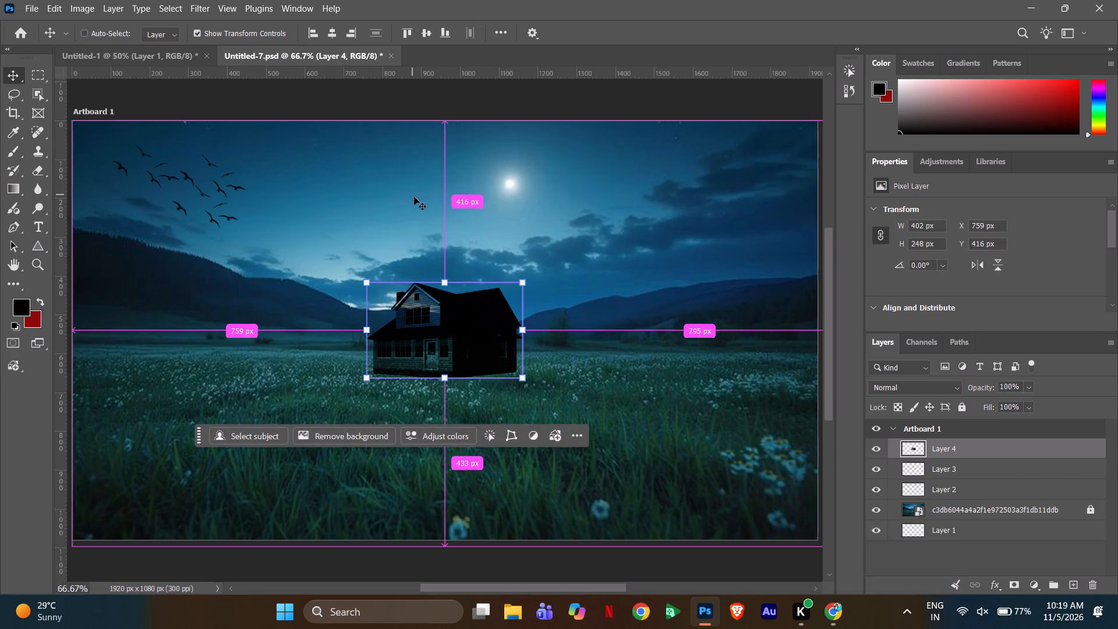
# Move the house to the right side of the meadow, at about X 1503 px, Y 549 px, and deselect it.
pyautogui.moveTo(437, 353); pyautogui.dragTo(613, 376)
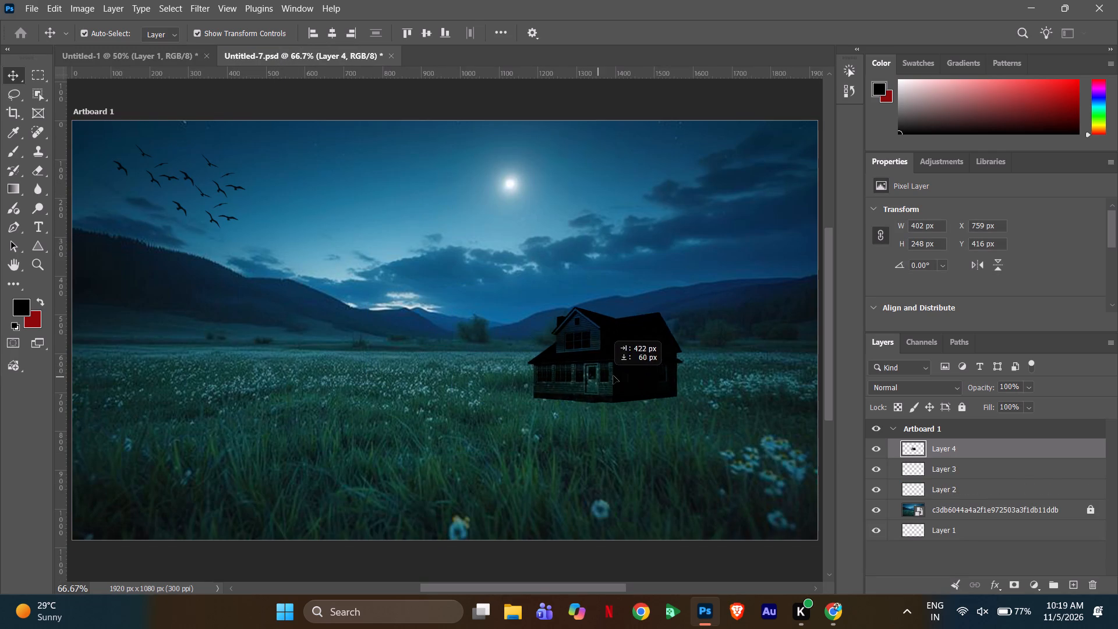
pyautogui.moveTo(613, 376); pyautogui.dragTo(716, 354)
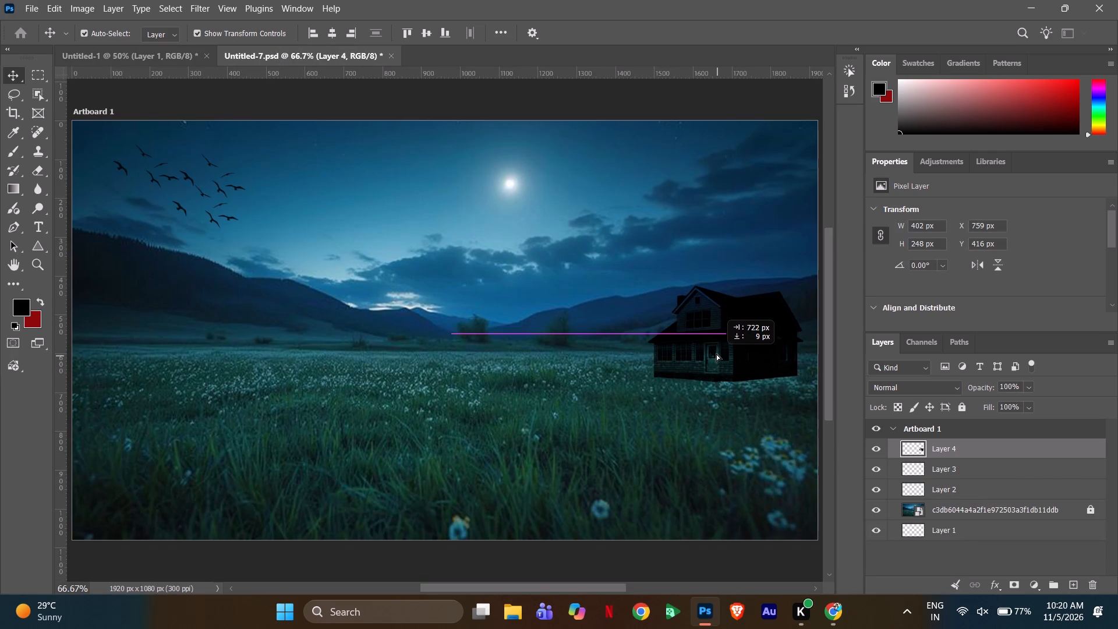
pyautogui.moveTo(716, 354); pyautogui.dragTo(722, 374)
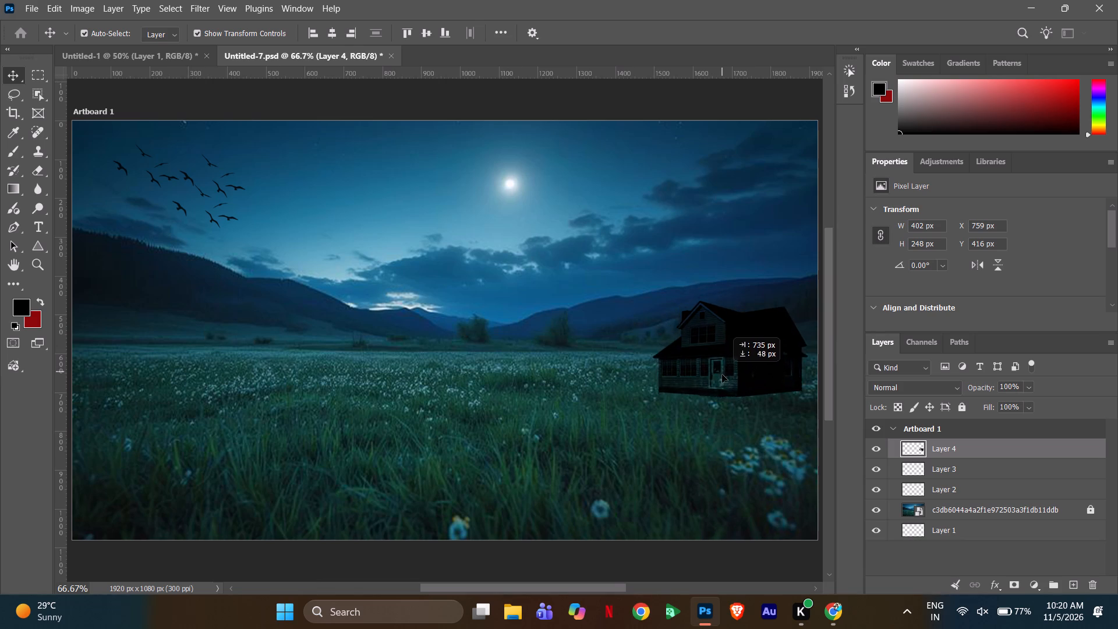
pyautogui.moveTo(722, 374); pyautogui.dragTo(729, 395)
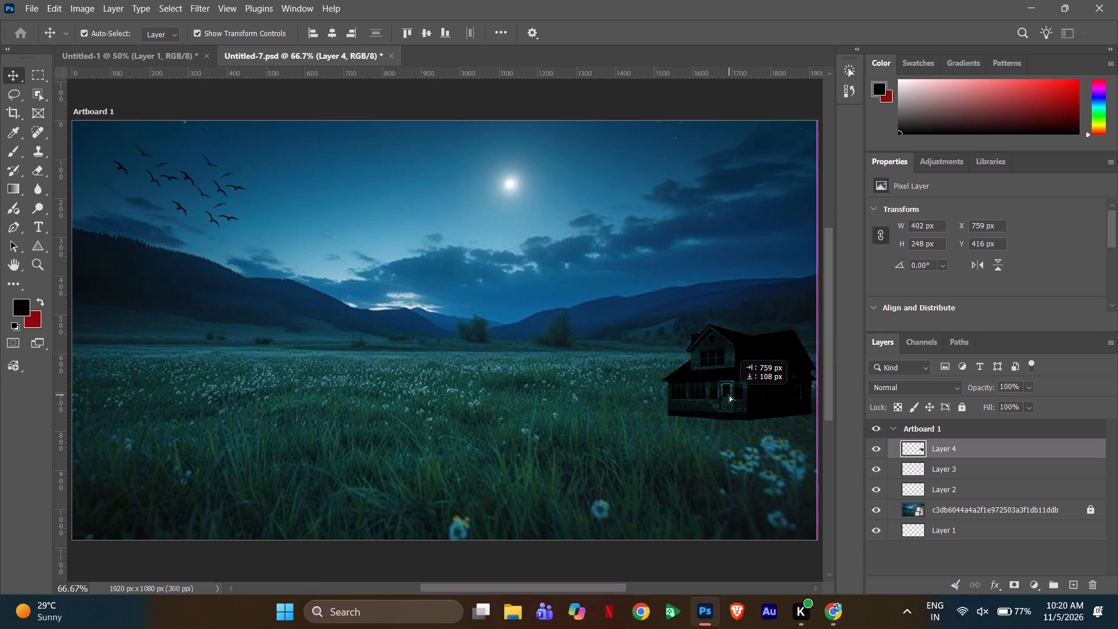
pyautogui.moveTo(729, 395); pyautogui.dragTo(732, 400)
pyautogui.moveTo(733, 400); pyautogui.dragTo(727, 400)
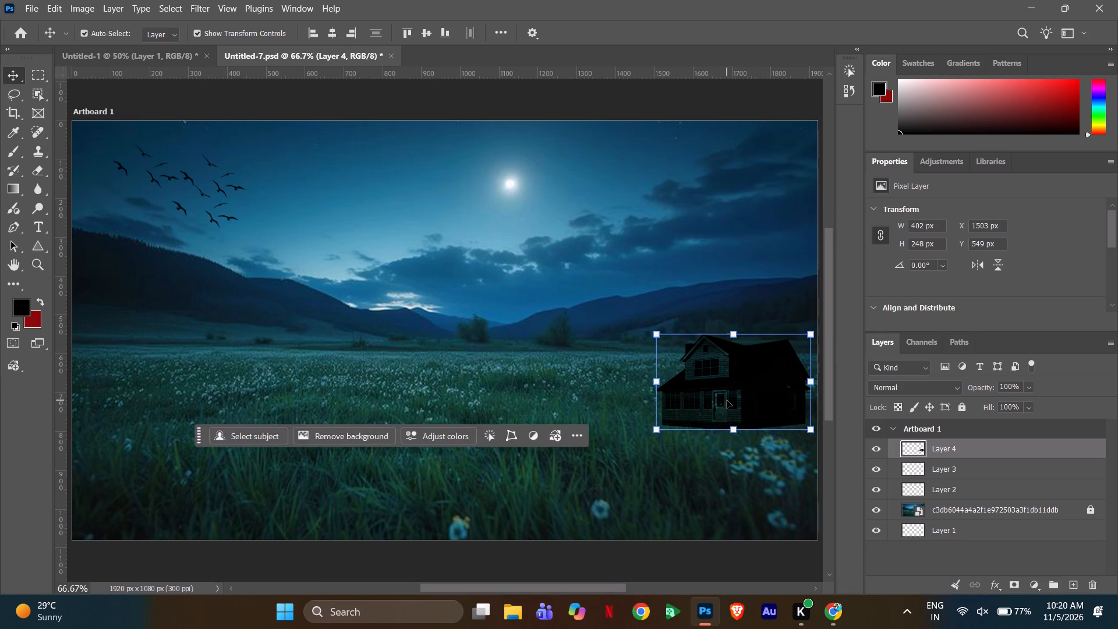
pyautogui.click(602, 227)
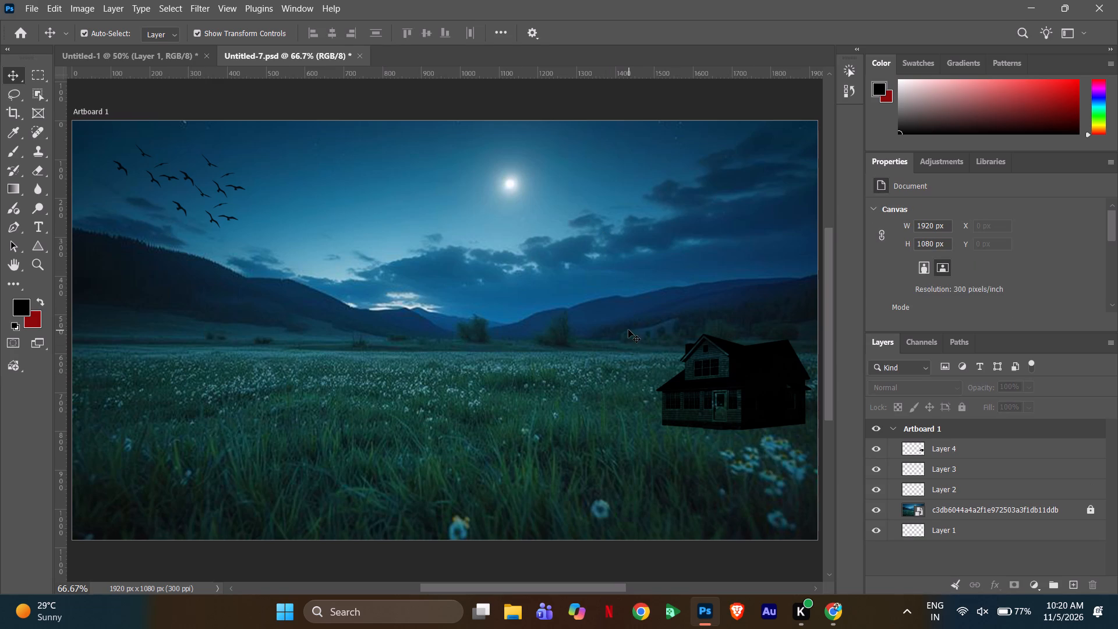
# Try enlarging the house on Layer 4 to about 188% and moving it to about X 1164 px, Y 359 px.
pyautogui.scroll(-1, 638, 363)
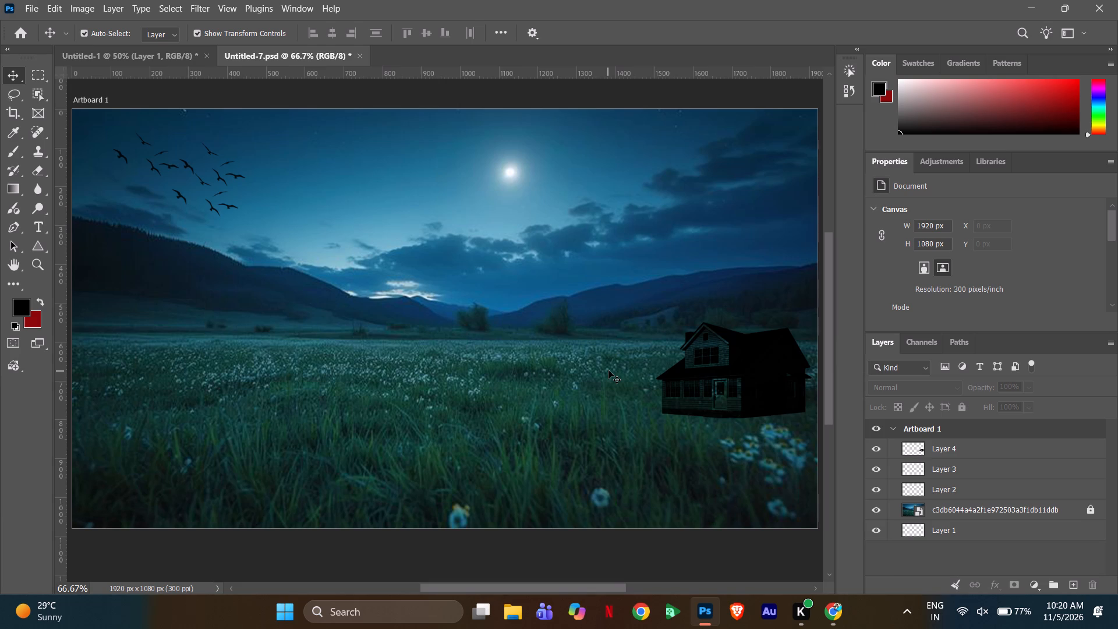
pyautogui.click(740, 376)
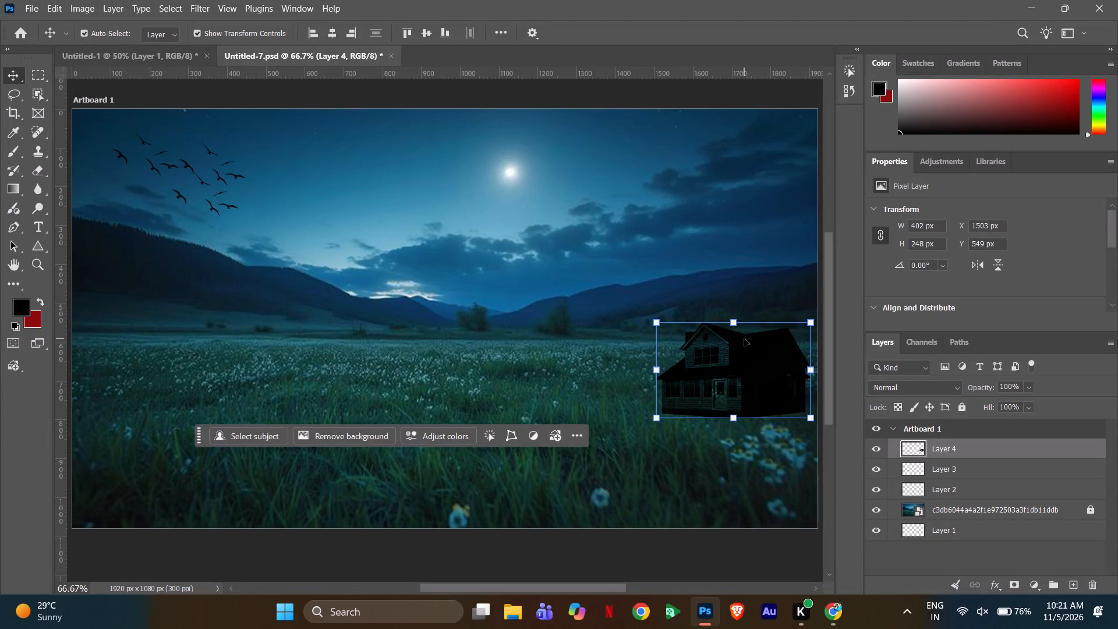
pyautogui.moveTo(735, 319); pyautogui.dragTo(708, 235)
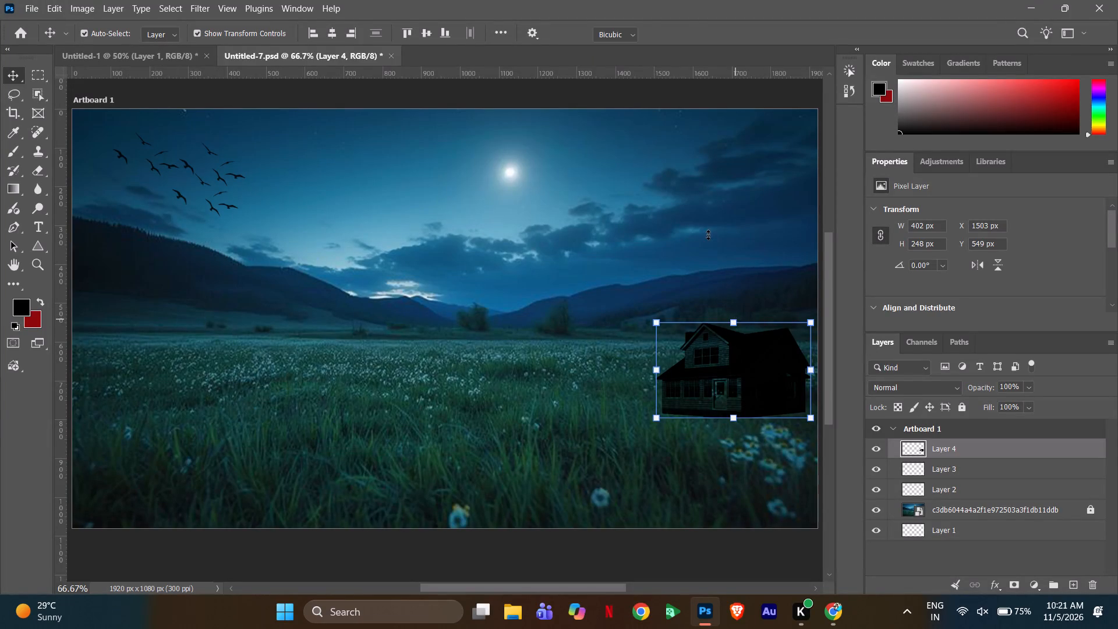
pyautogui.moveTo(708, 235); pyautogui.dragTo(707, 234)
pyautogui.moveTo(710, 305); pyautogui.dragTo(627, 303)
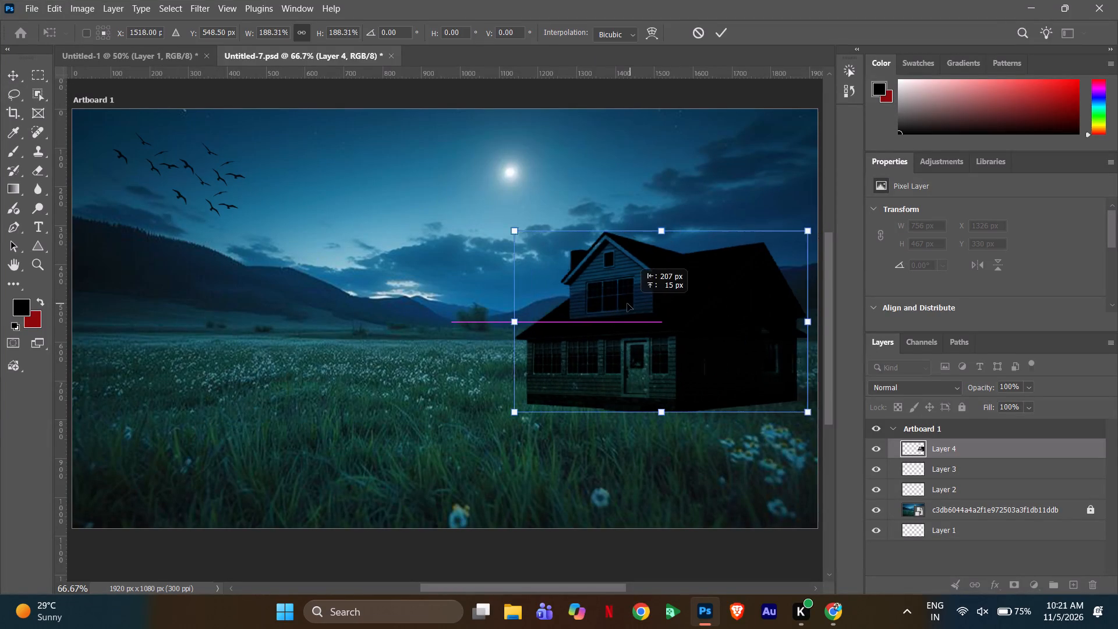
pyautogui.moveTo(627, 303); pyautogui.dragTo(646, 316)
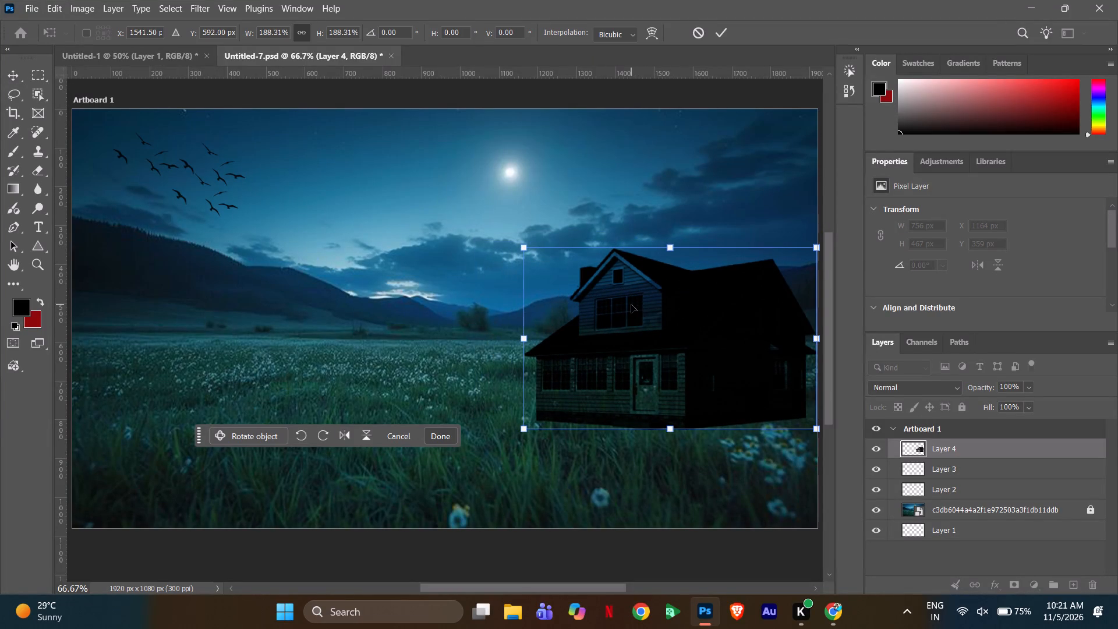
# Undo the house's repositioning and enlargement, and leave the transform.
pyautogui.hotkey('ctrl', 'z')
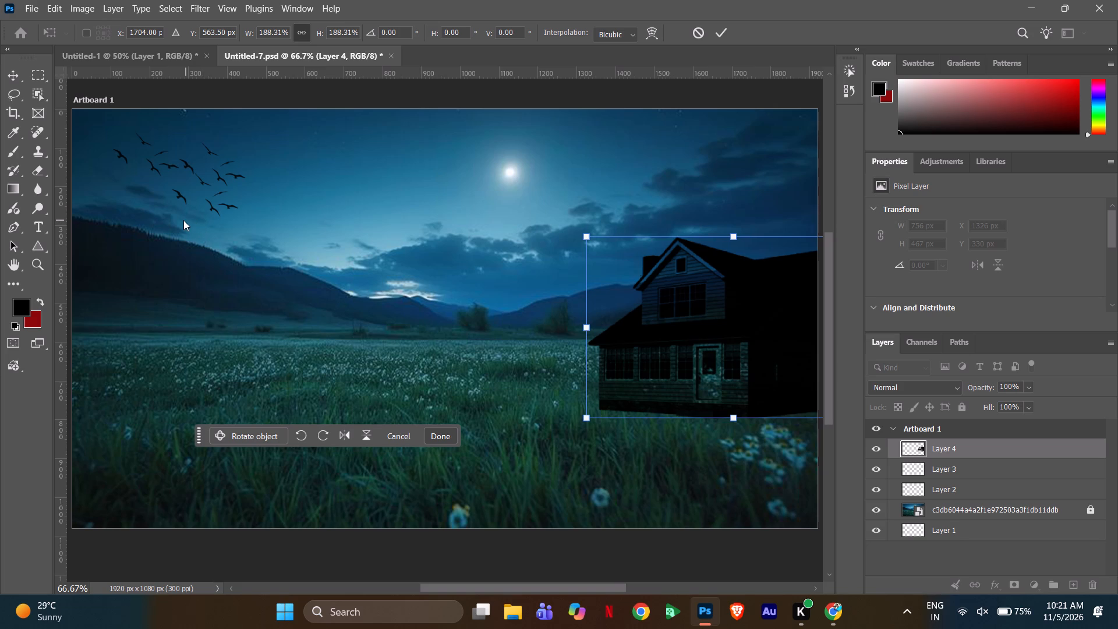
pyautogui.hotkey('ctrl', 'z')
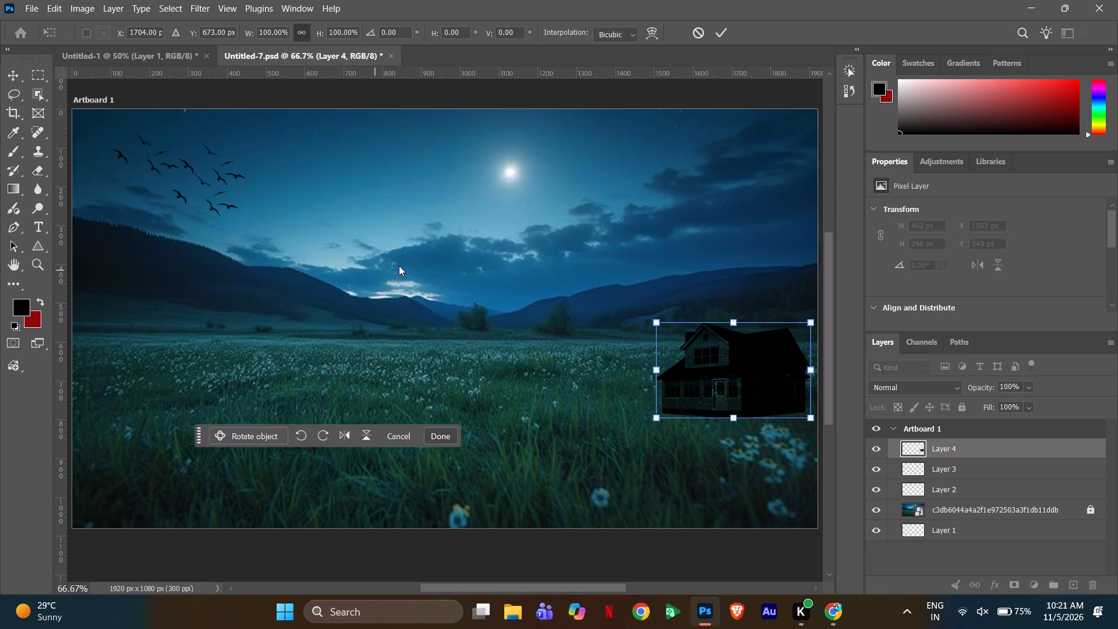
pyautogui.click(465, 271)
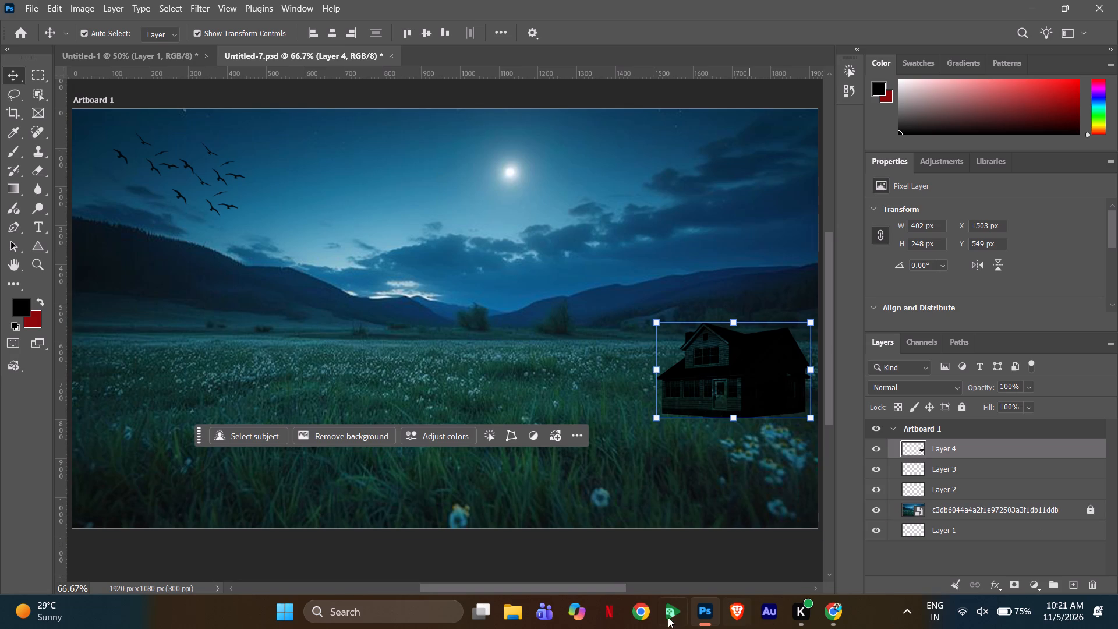
# Switch to Chrome, open Brusheezy in a new tab and search its brushes for "man".
pyautogui.click(839, 612)
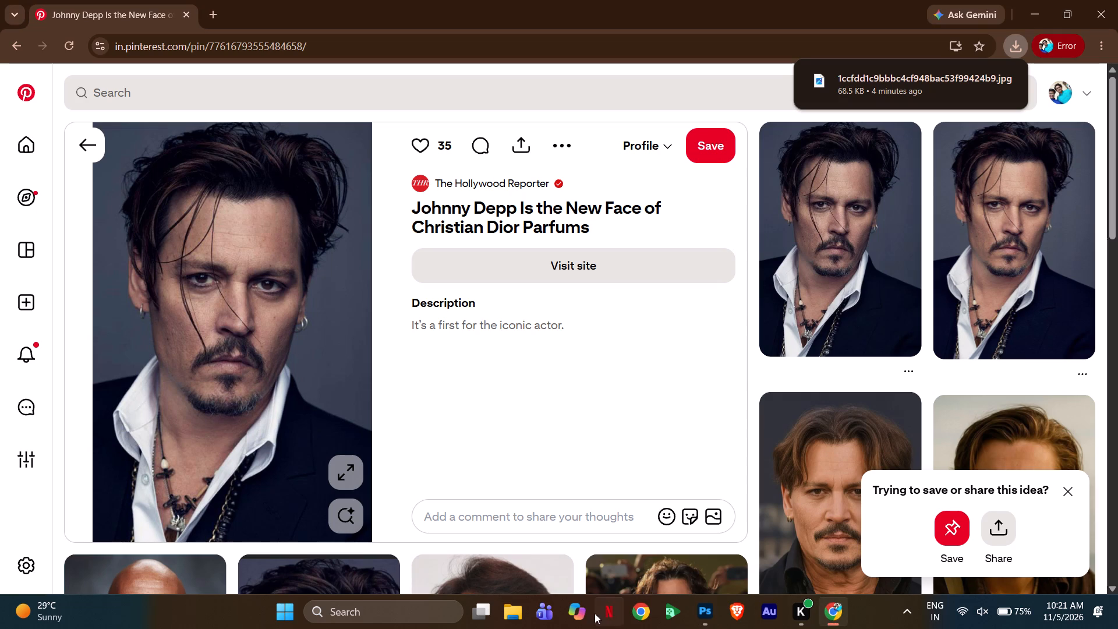
pyautogui.click(215, 13)
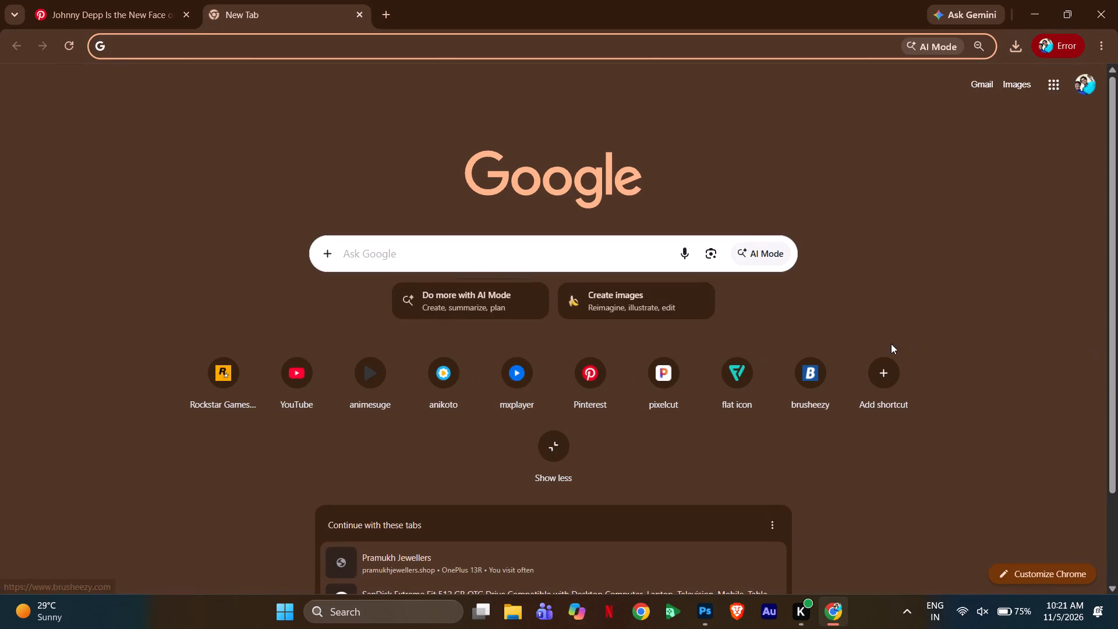
pyautogui.click(808, 369)
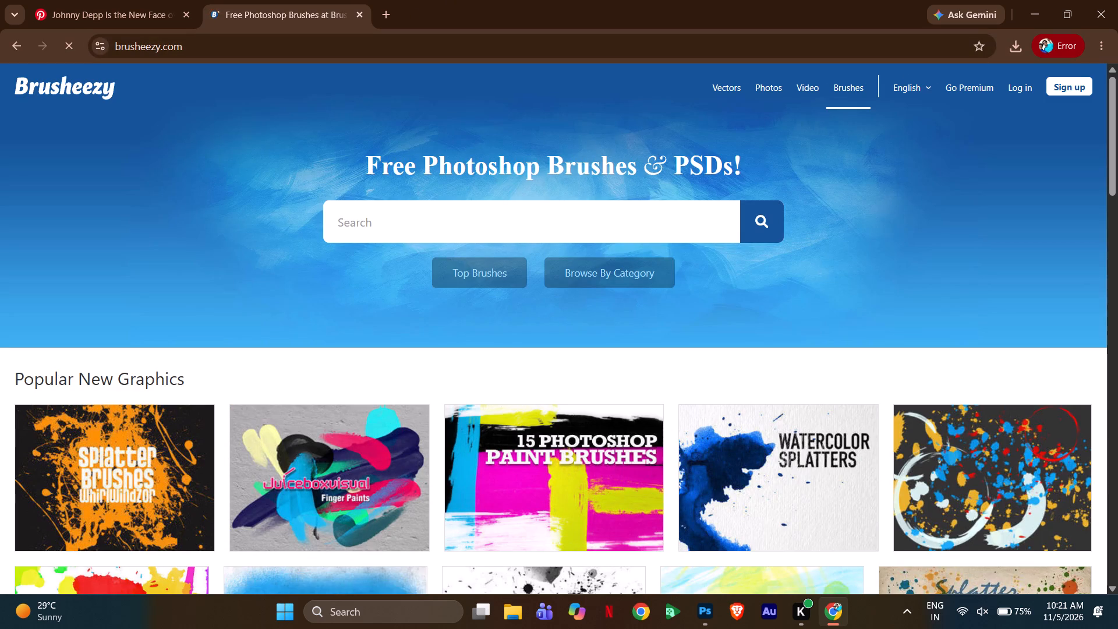
pyautogui.click(471, 218)
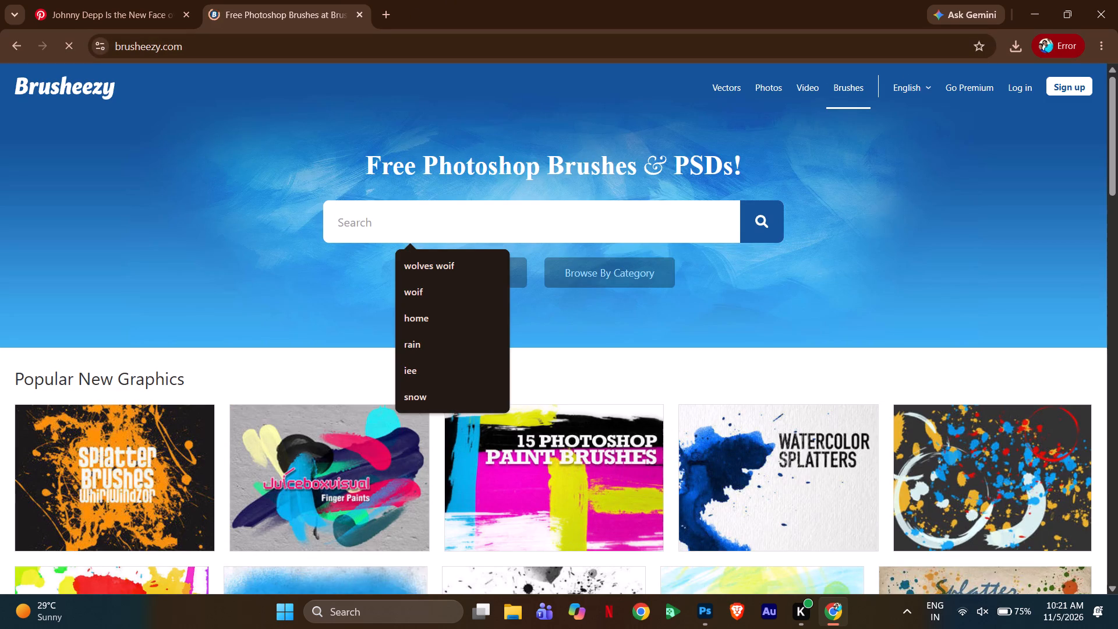
pyautogui.write('ma')
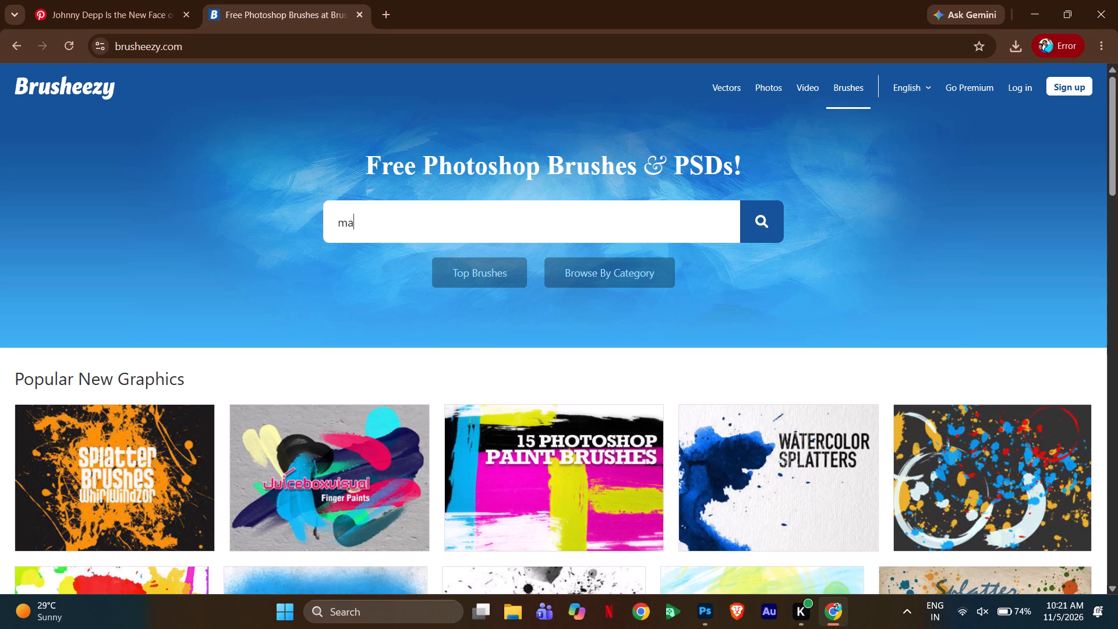
pyautogui.press('n')
pyautogui.press('Return')
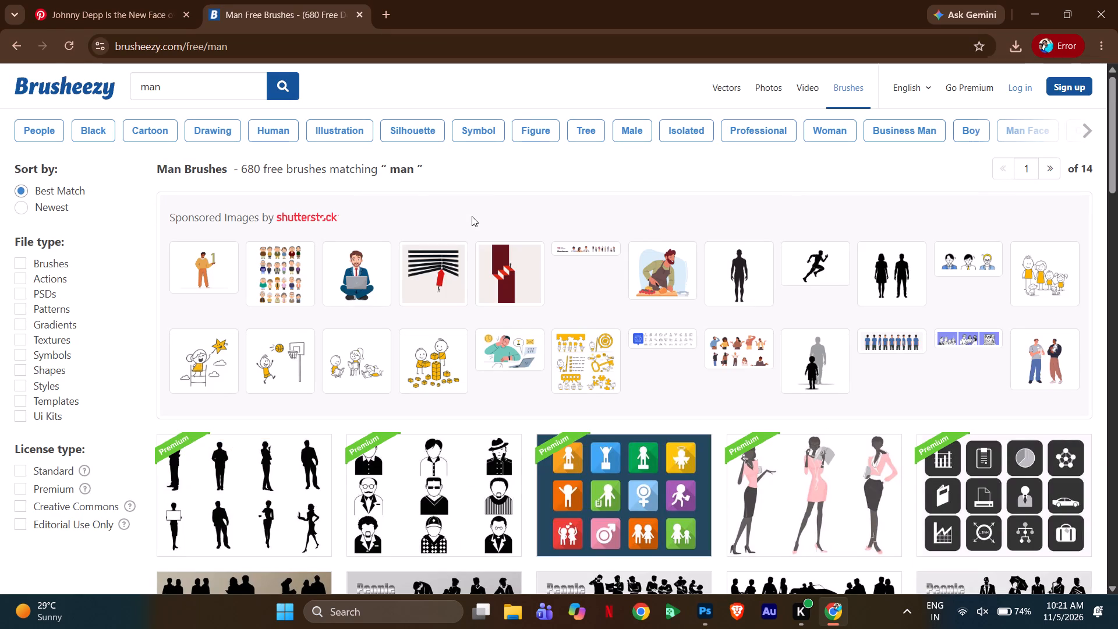
# Browse the first page of "man" brushes for a suitable figure, advance to page 2 and close the Shutterstock pop-up window.
pyautogui.scroll(-6, 575, 202)
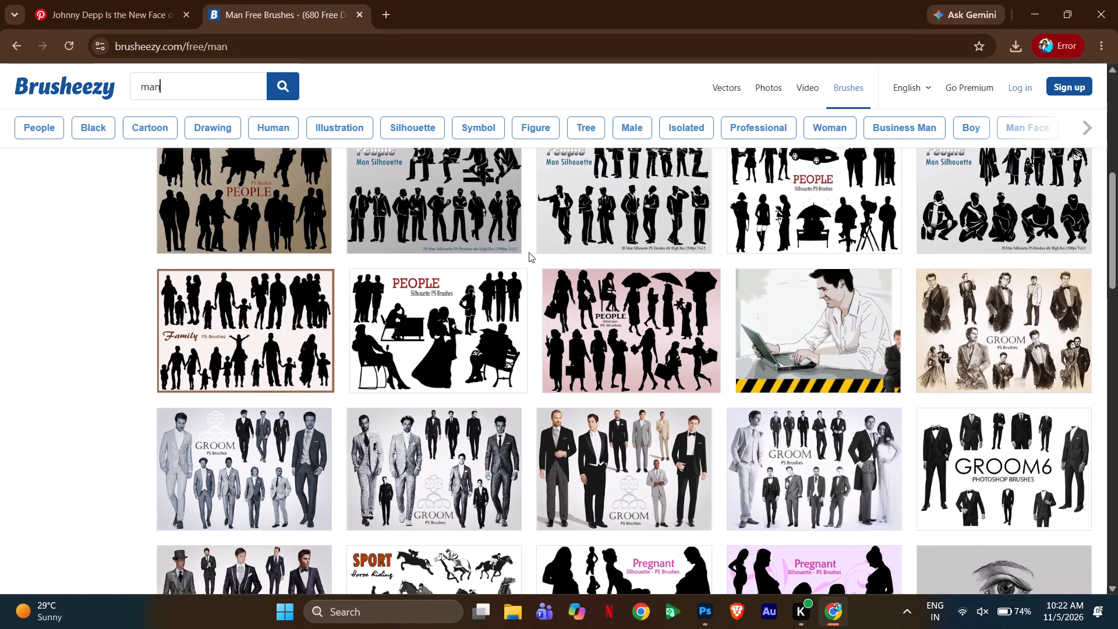
pyautogui.scroll(-6, 529, 252)
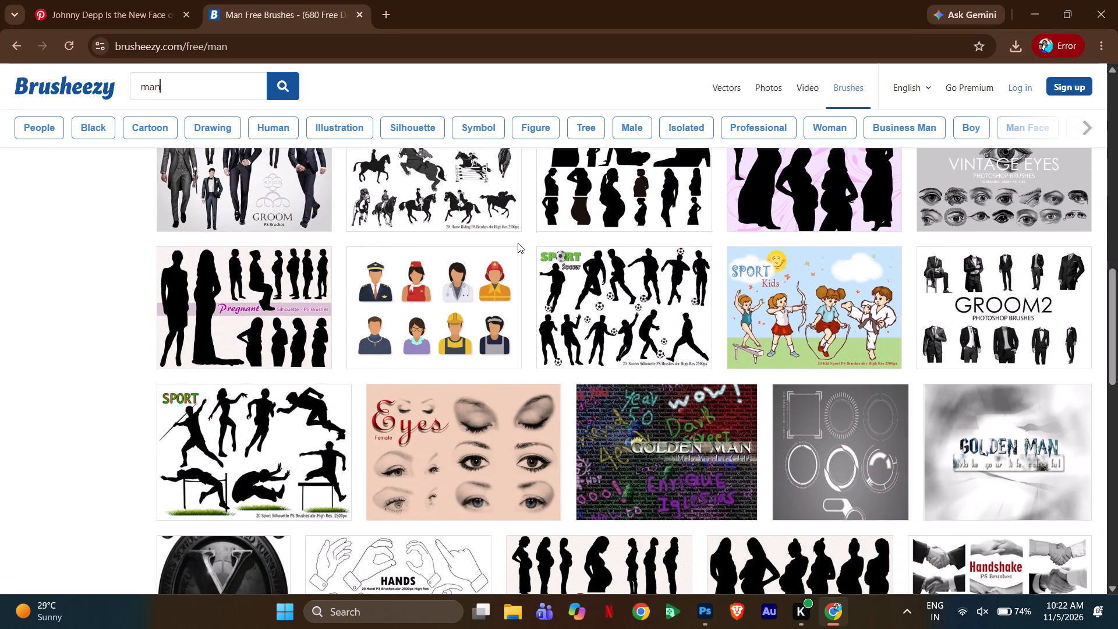
pyautogui.scroll(-7, 515, 244)
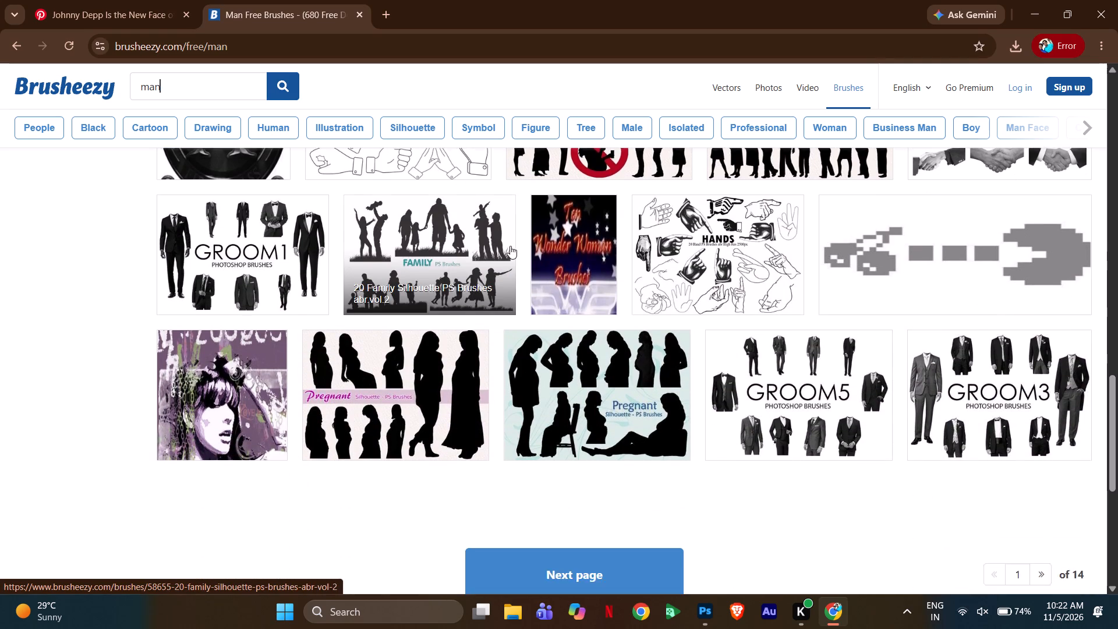
pyautogui.scroll(-4, 510, 246)
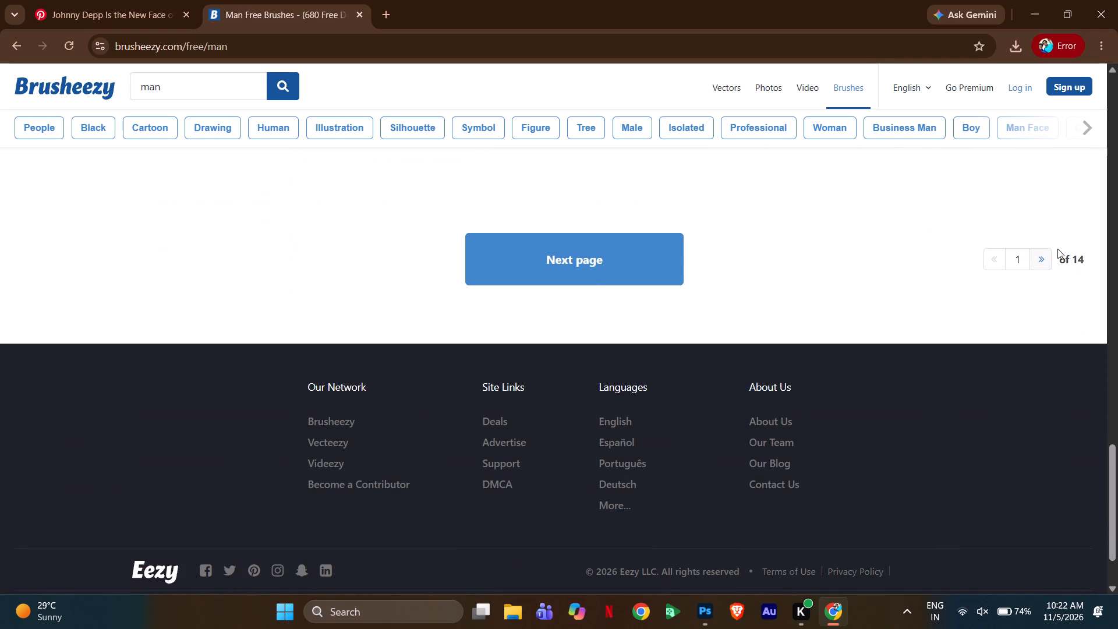
pyautogui.click(1042, 256)
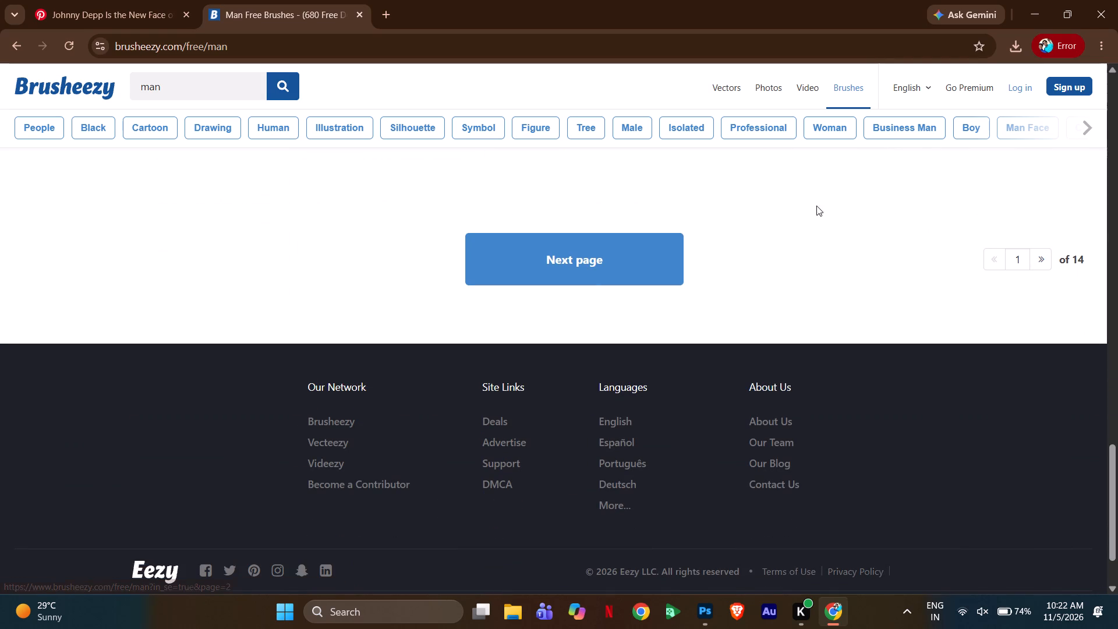
pyautogui.click(1035, 254)
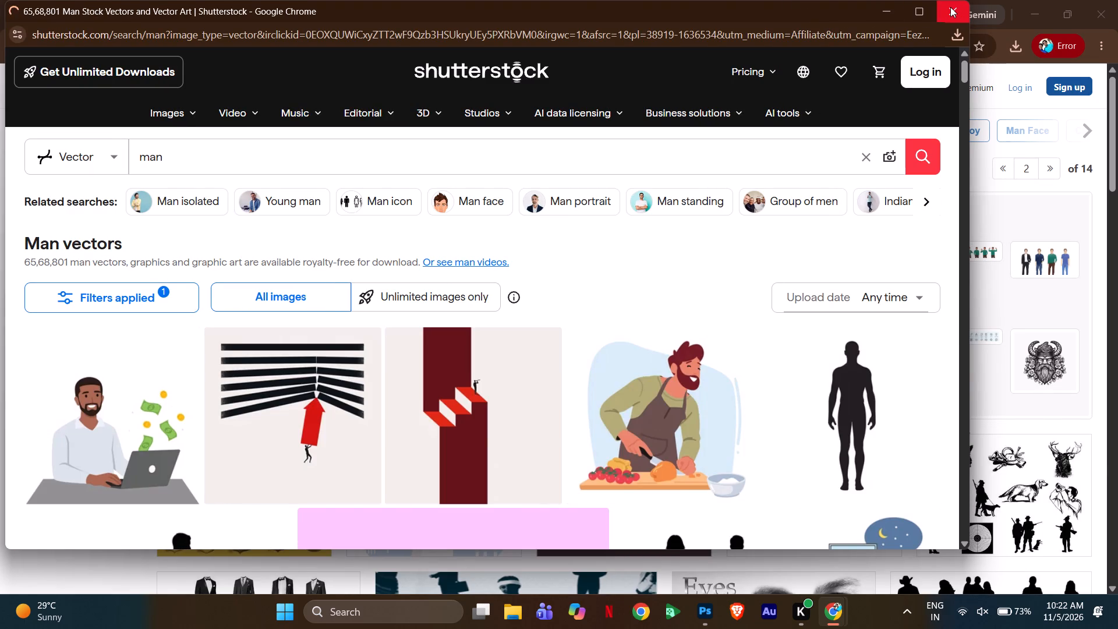
pyautogui.click(950, 7)
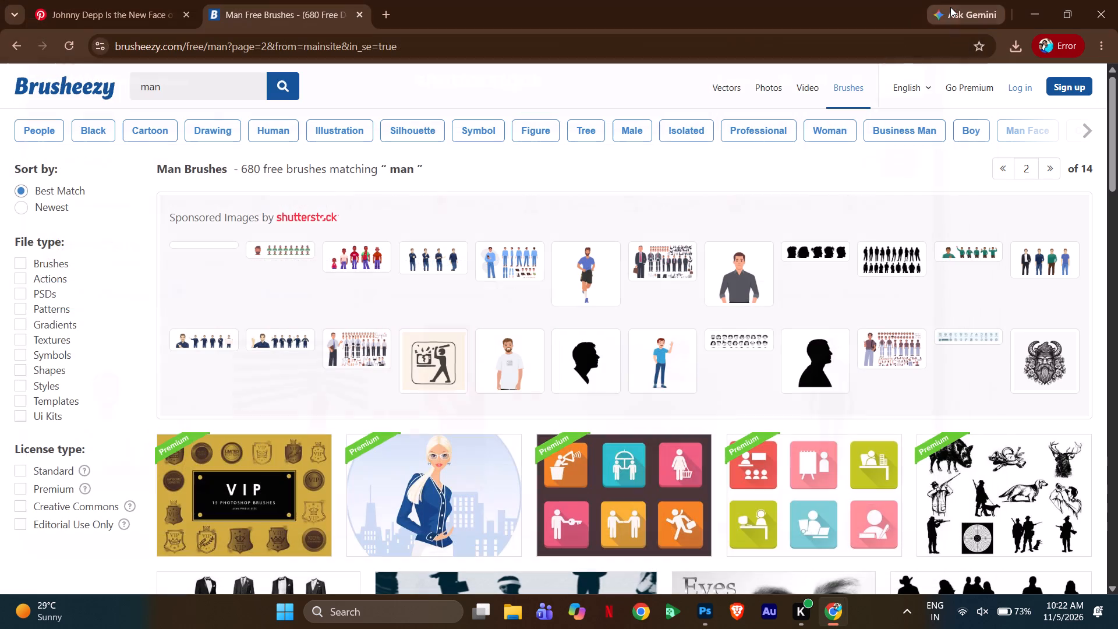
# Filter the "man" results to the Brushes file type and open the Business People Brushes pack.
pyautogui.click(49, 263)
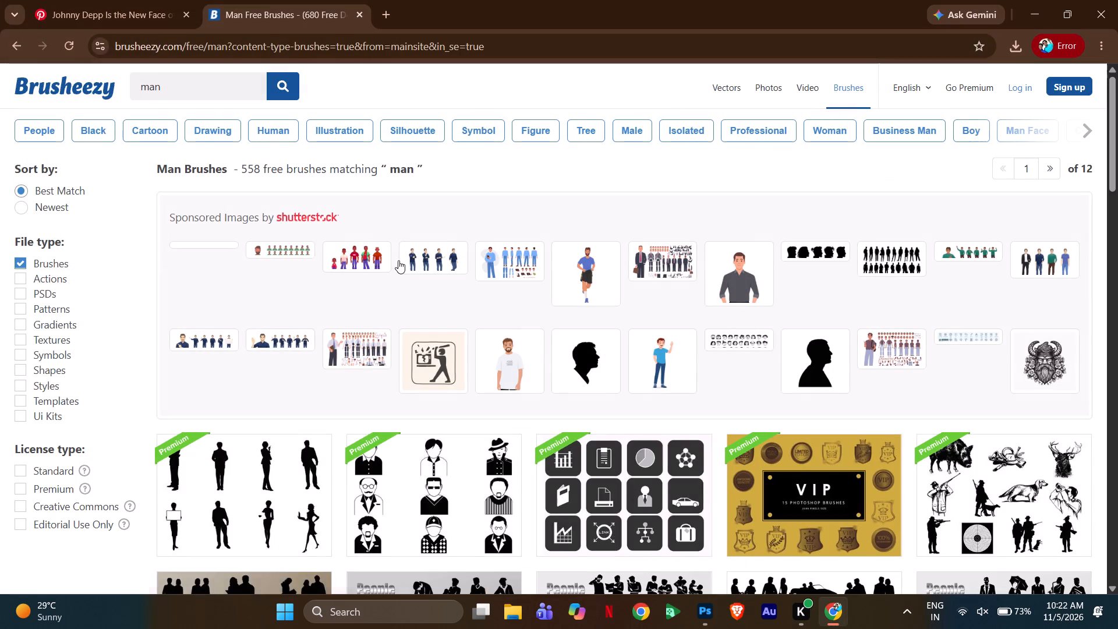
pyautogui.click(273, 469)
pyautogui.click(271, 467)
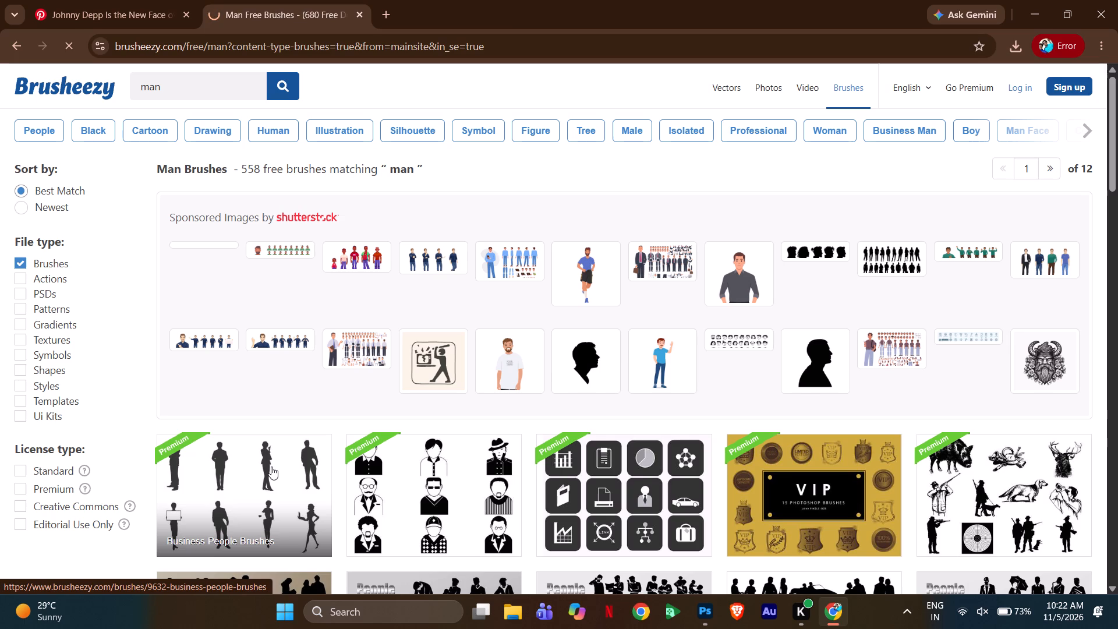
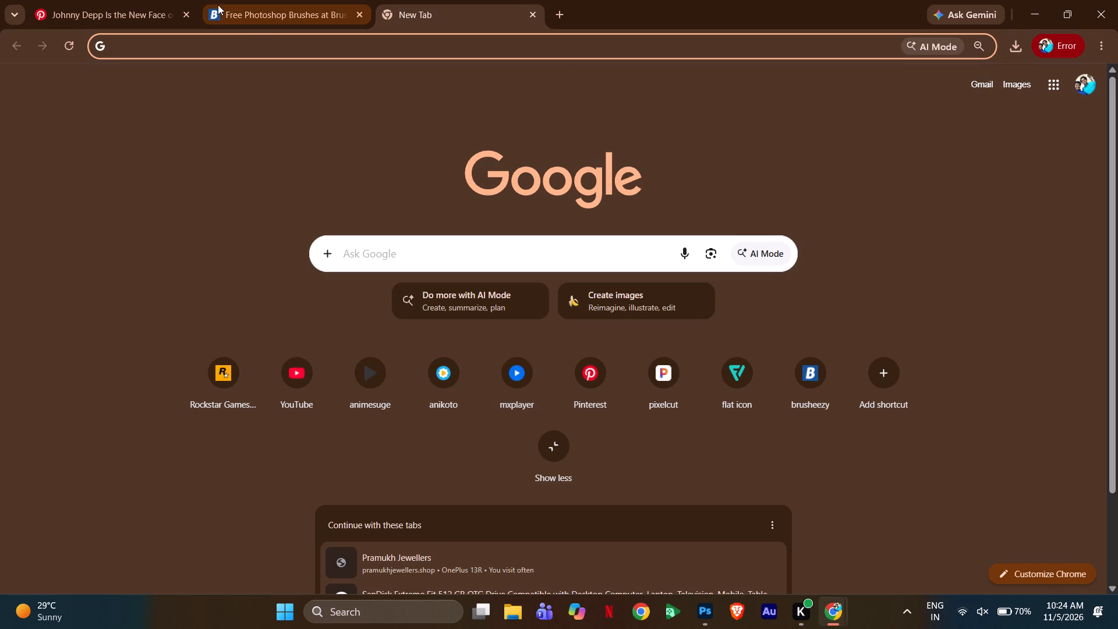
# Copy the Brusheezy site address from the premium sign-up page and open the site's home page in an Incognito window.
pyautogui.click(280, 17)
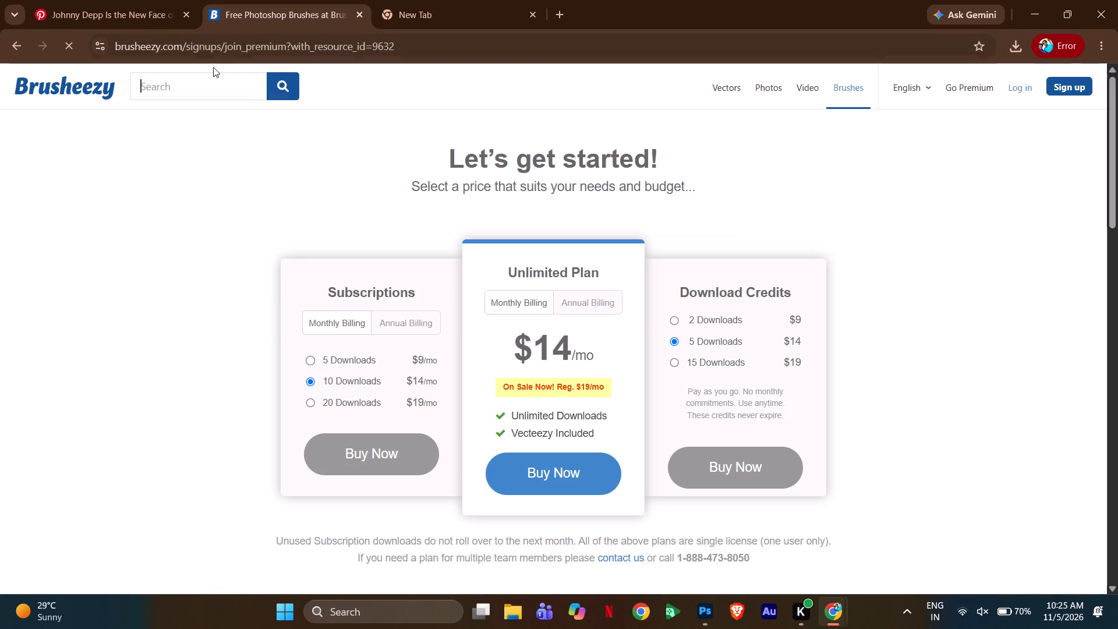
pyautogui.moveTo(181, 45); pyautogui.dragTo(157, 45)
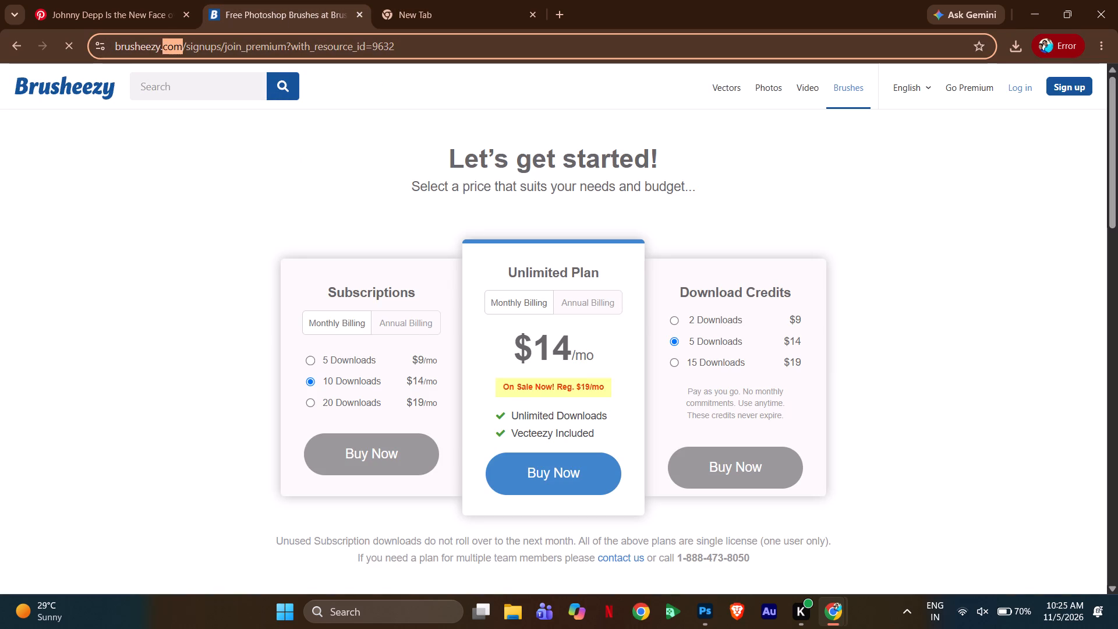
pyautogui.moveTo(157, 45); pyautogui.dragTo(115, 54)
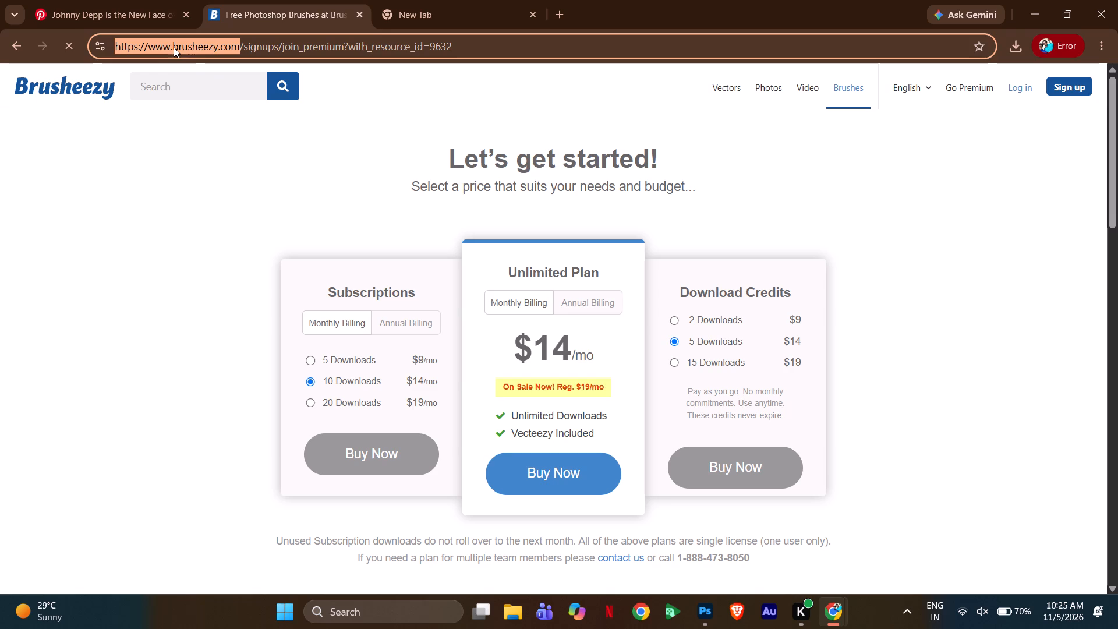
pyautogui.hotkey('ctrl', 'c')
pyautogui.click(872, 551)
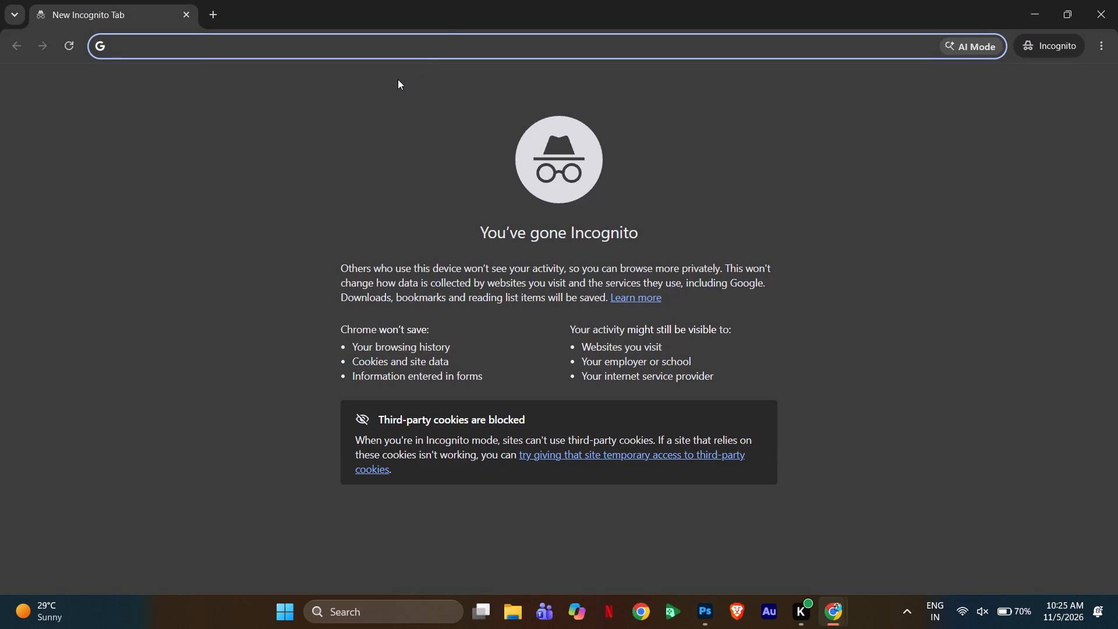
pyautogui.hotkey('ctrl', 'v')
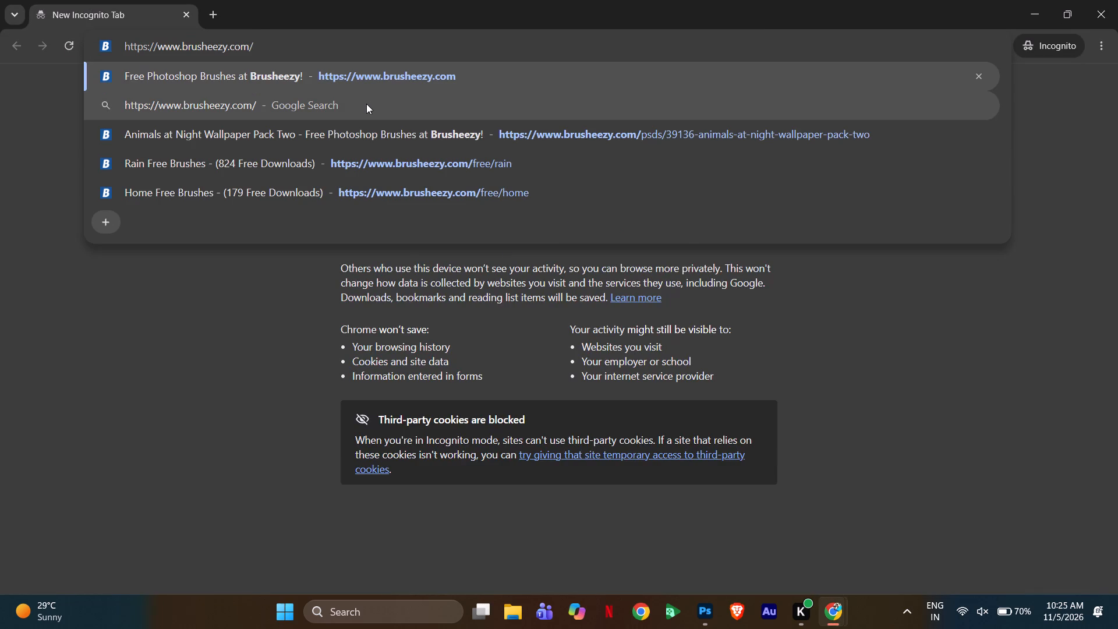
pyautogui.press('BackSpace')
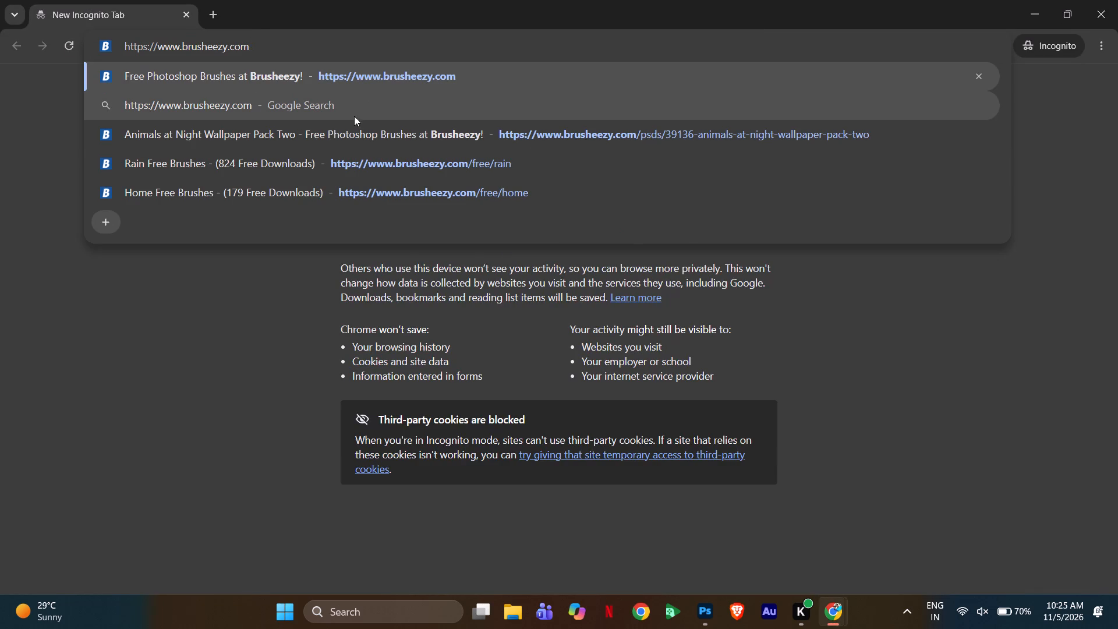
pyautogui.press('Return')
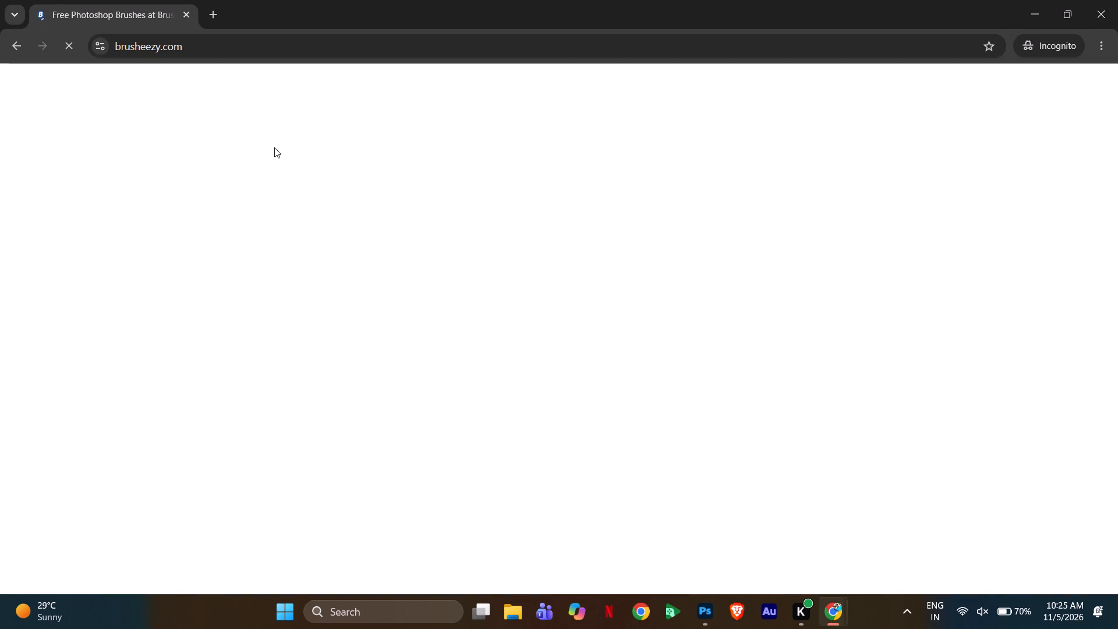
# Search Brusheezy for "man" and filter the results to the Brushes file type.
pyautogui.click(493, 222)
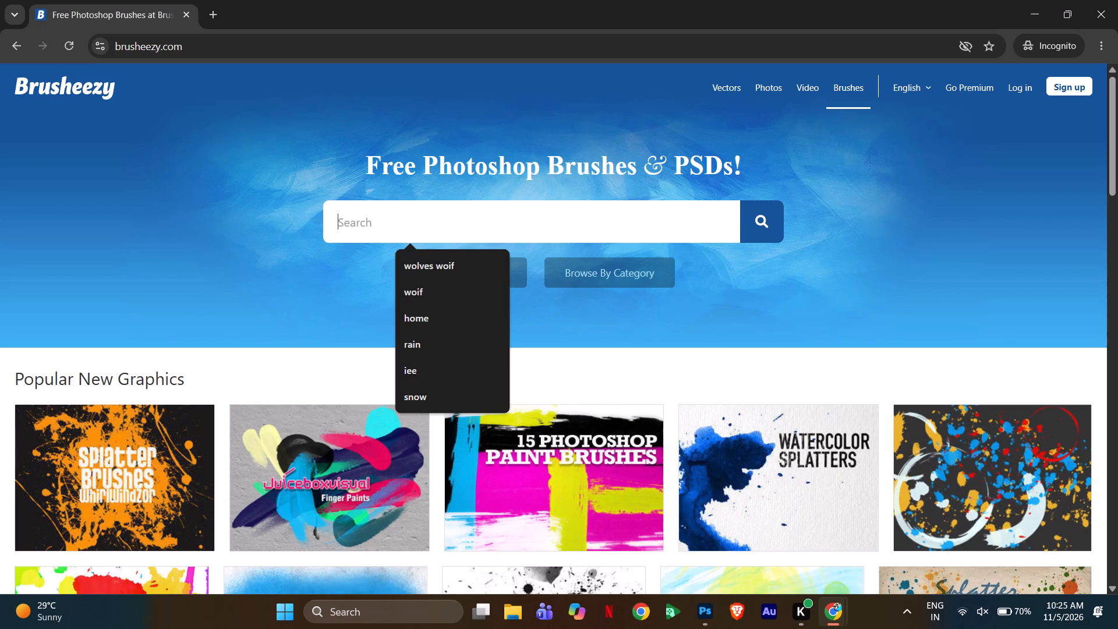
pyautogui.press('m')
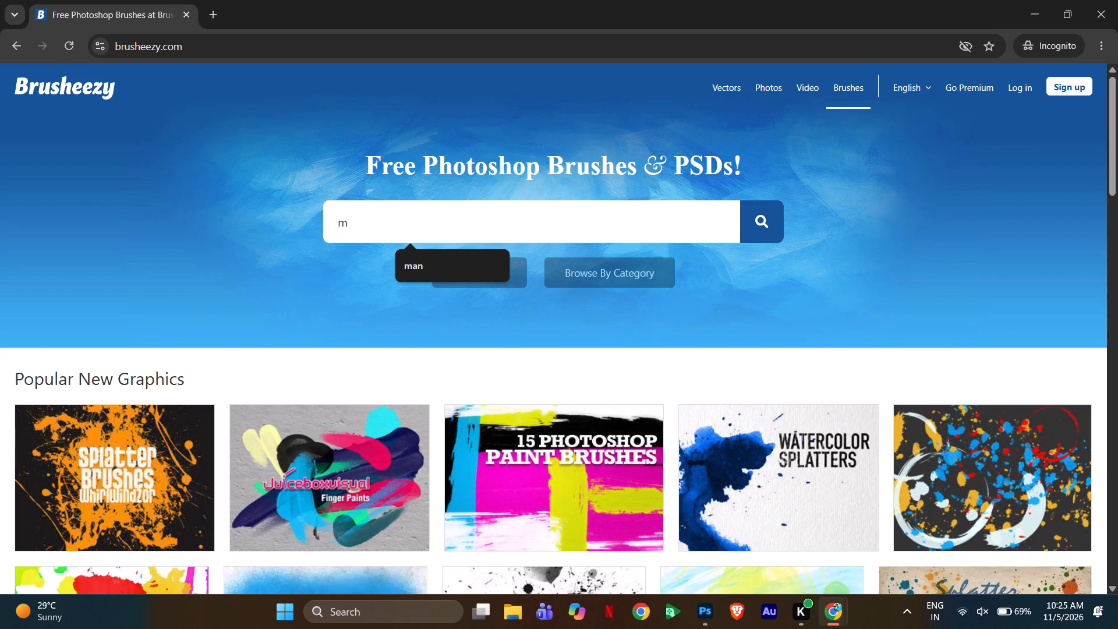
pyautogui.write('an')
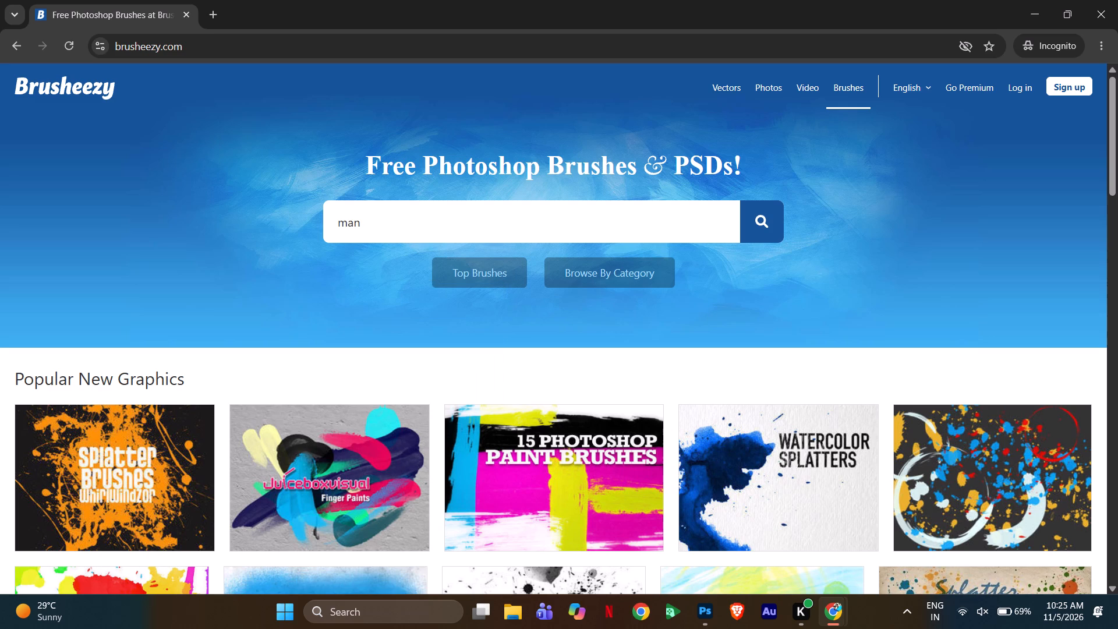
pyautogui.press('Return')
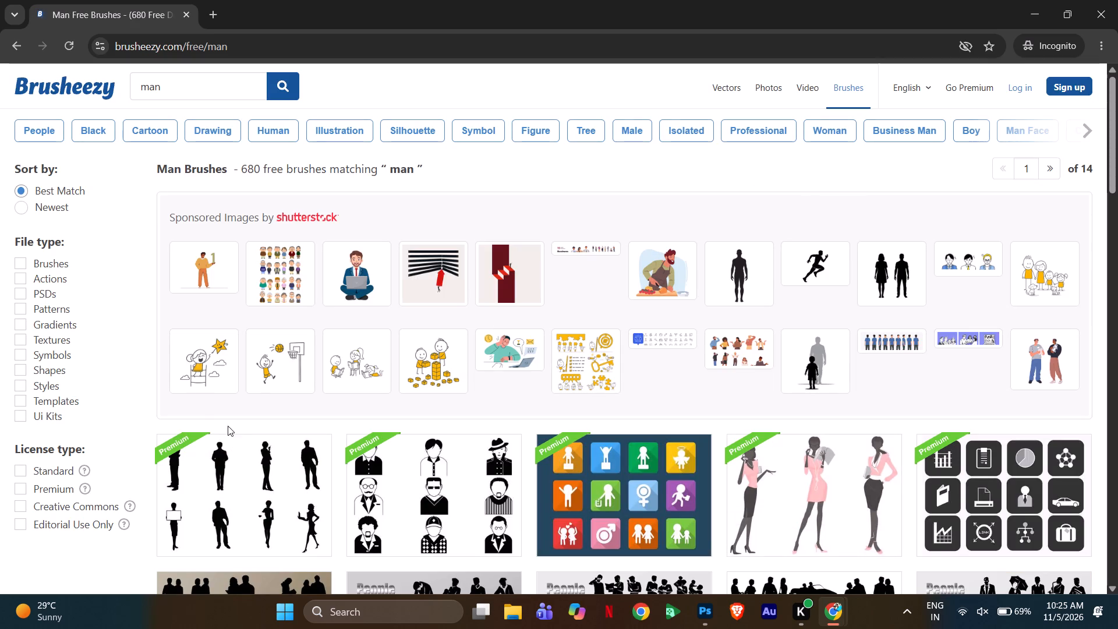
pyautogui.click(70, 263)
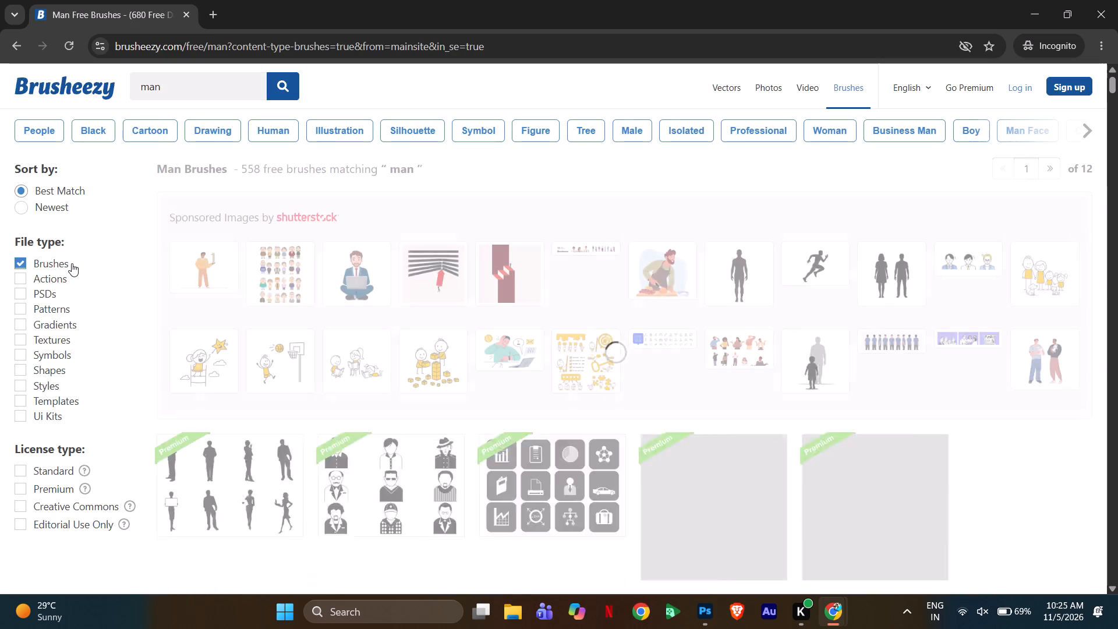
# Look through the "man" silhouette packs and open the 20 Family Silhouette PS Brushes vol. 3 pack.
pyautogui.scroll(-2, 451, 462)
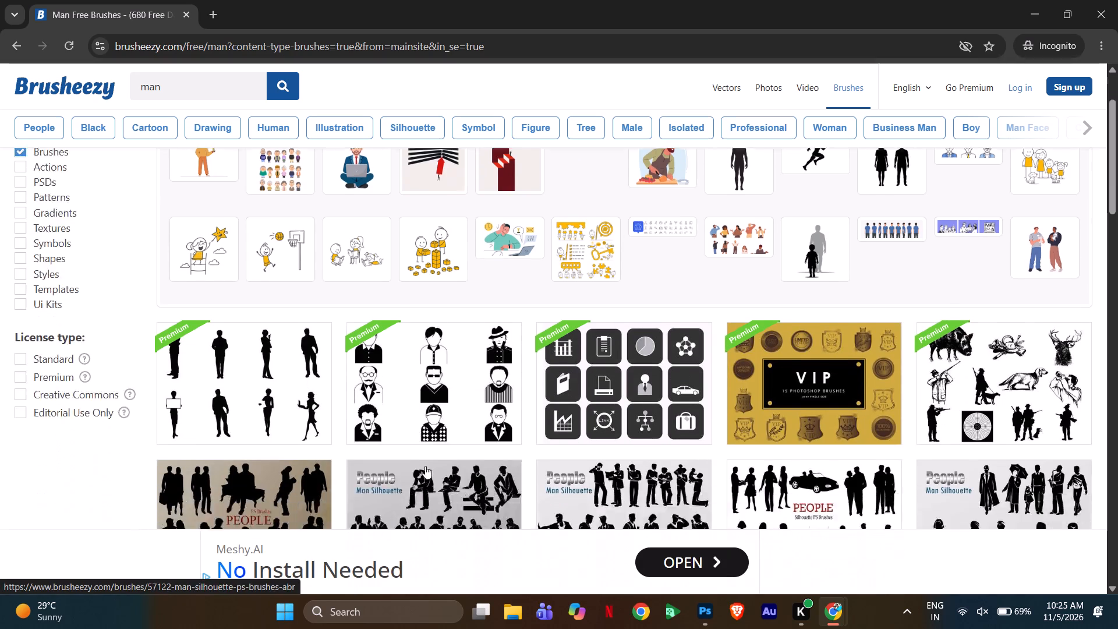
pyautogui.scroll(-2, 425, 466)
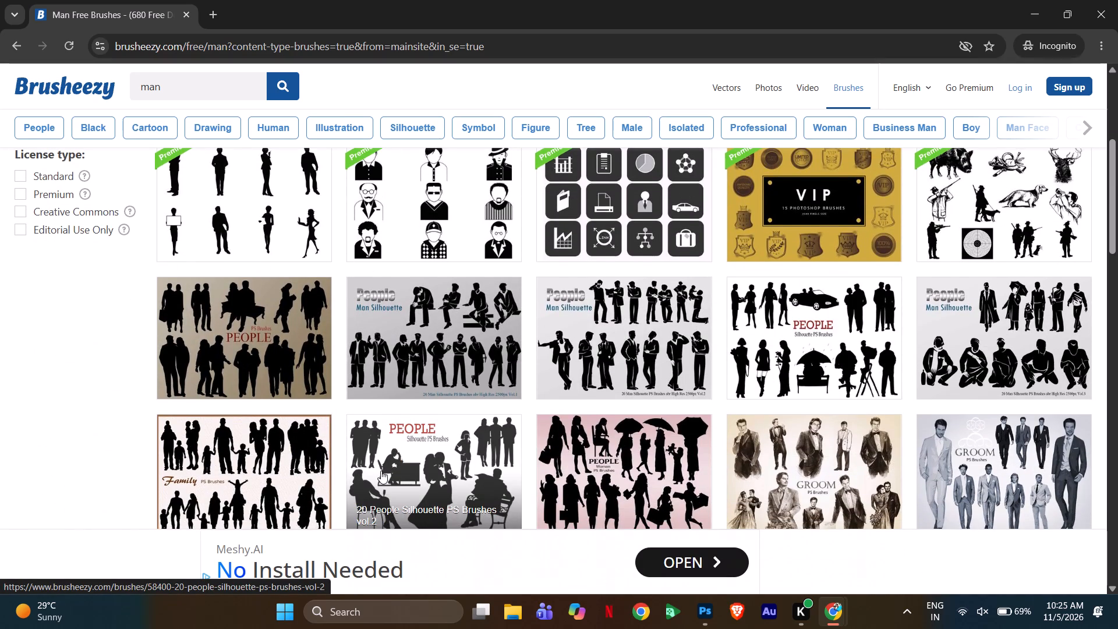
pyautogui.scroll(-1, 379, 472)
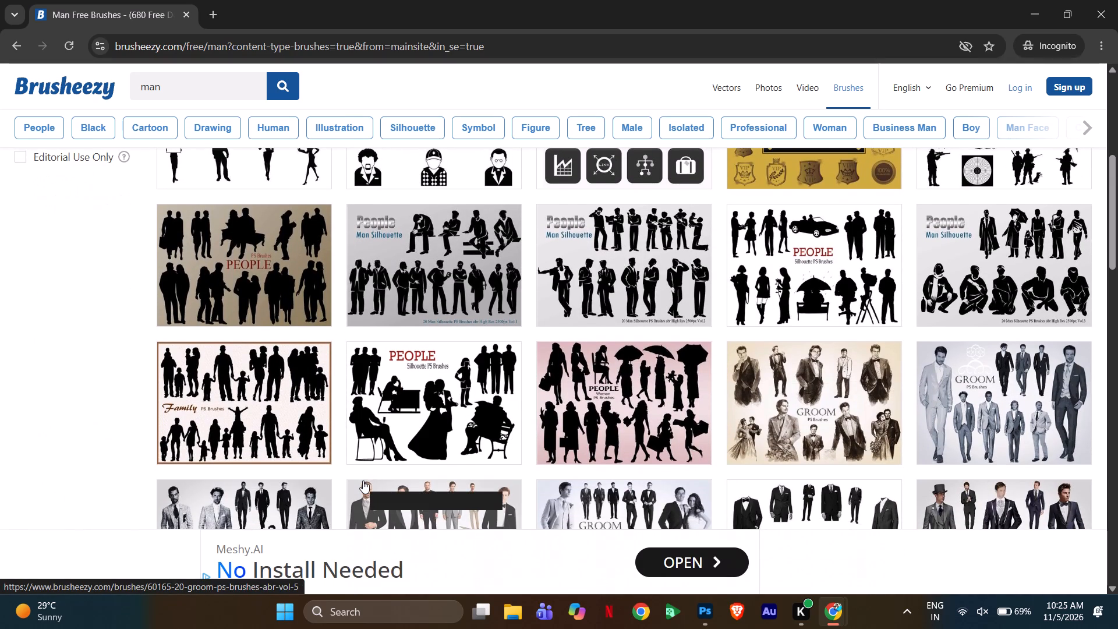
pyautogui.scroll(-2, 363, 480)
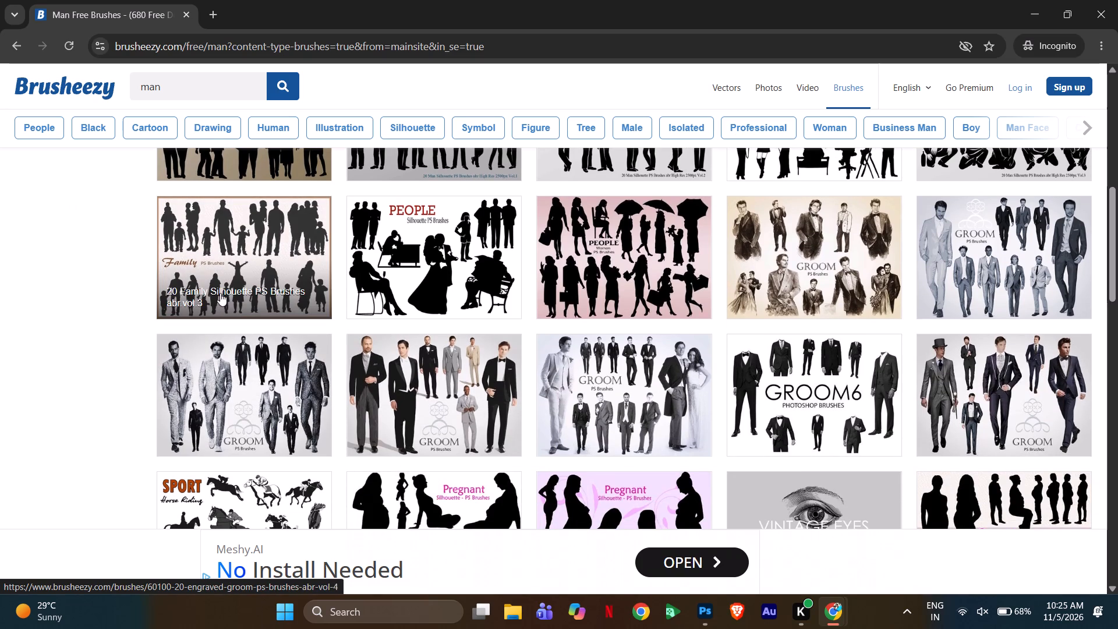
pyautogui.click(254, 229)
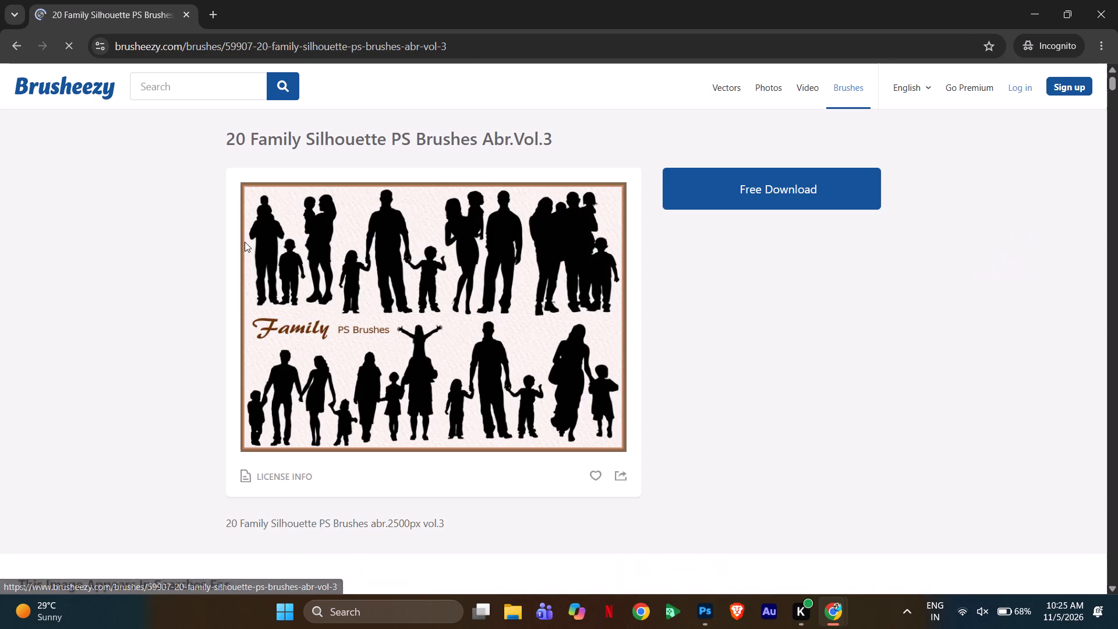
# Download the family silhouette pack for free, close the pop-up window and save the ZIP in the pinterest folder.
pyautogui.click(824, 206)
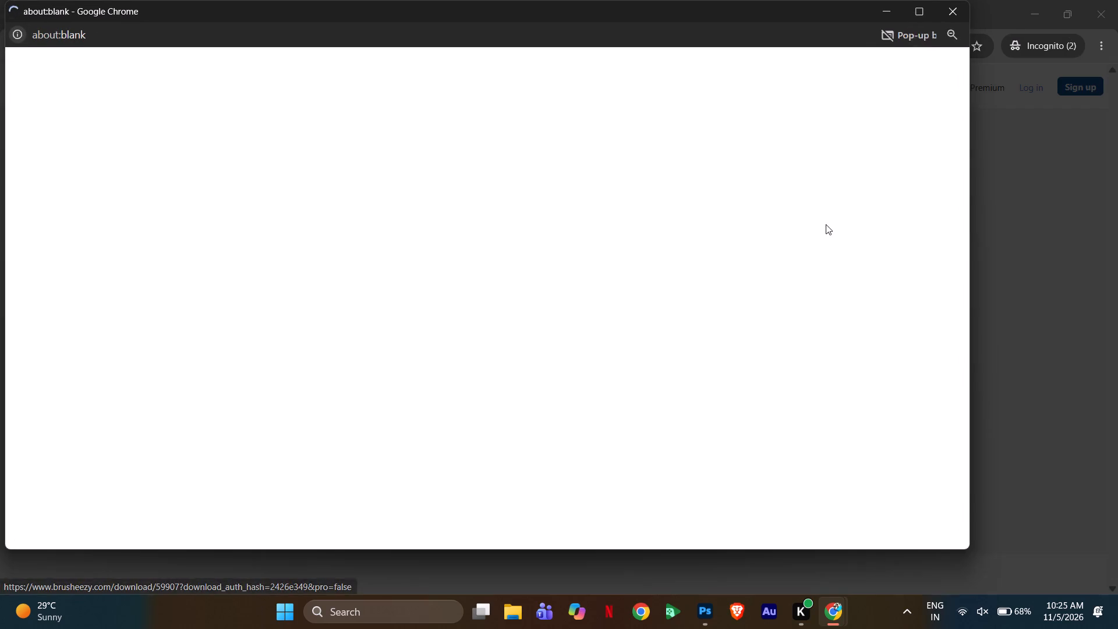
pyautogui.click(949, 6)
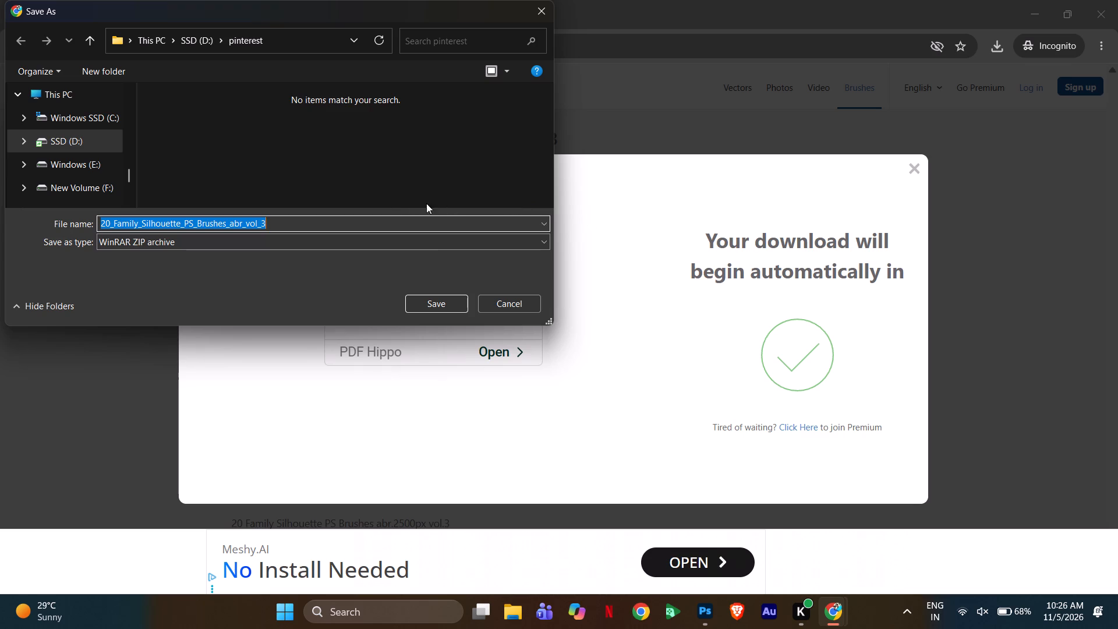
pyautogui.click(430, 304)
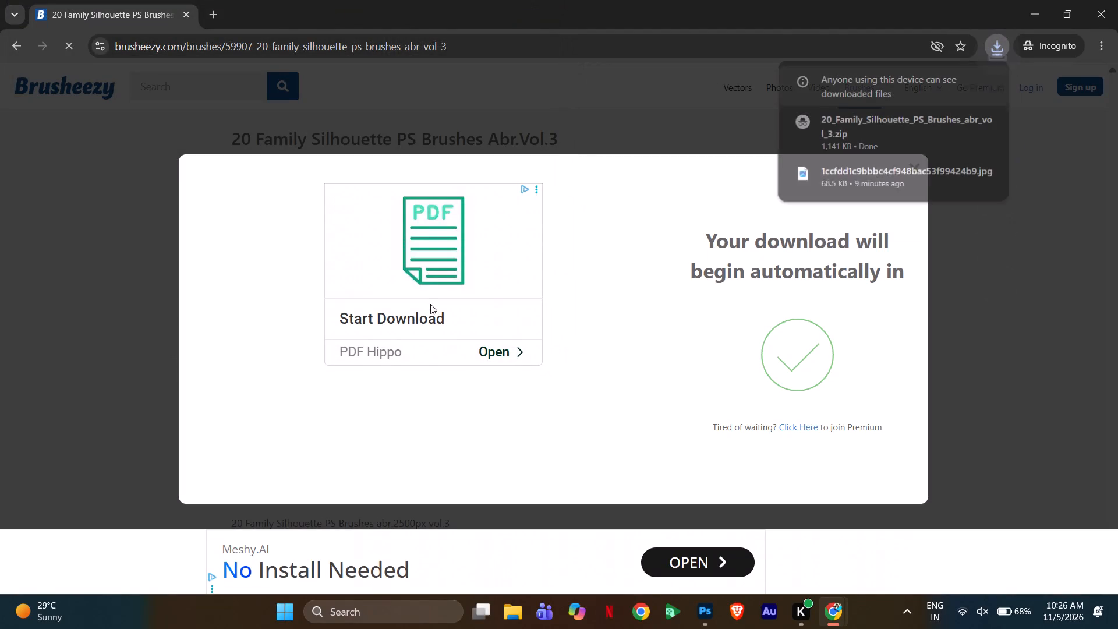
# Open the downloaded ZIP and its inner folder, and load the 20 Family Brushes ABR file into Photoshop.
pyautogui.doubleClick(815, 126)
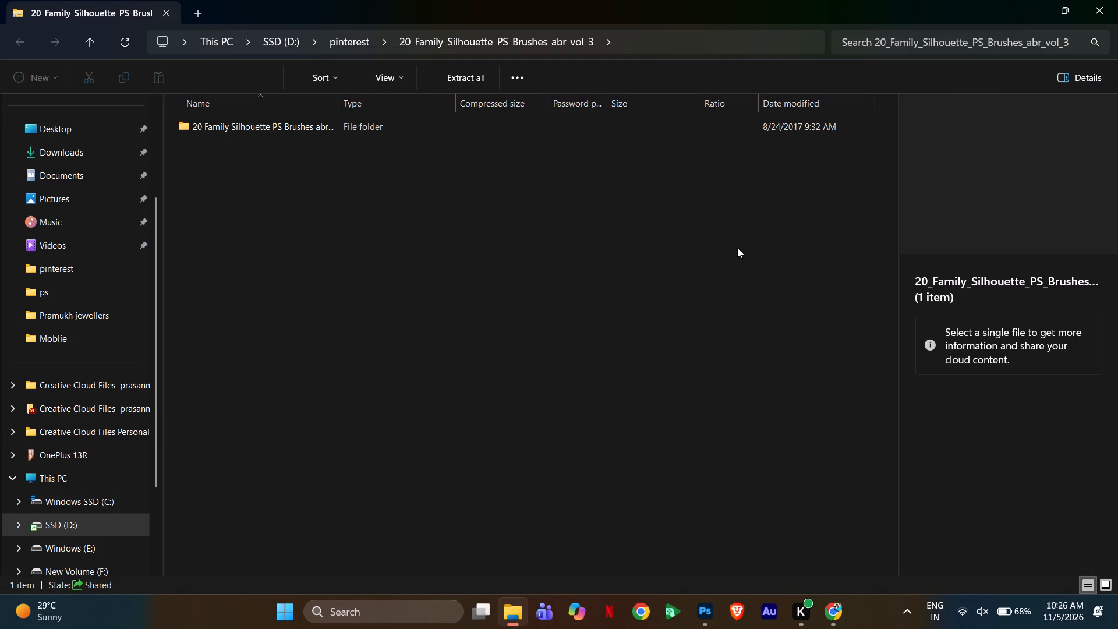
pyautogui.doubleClick(347, 125)
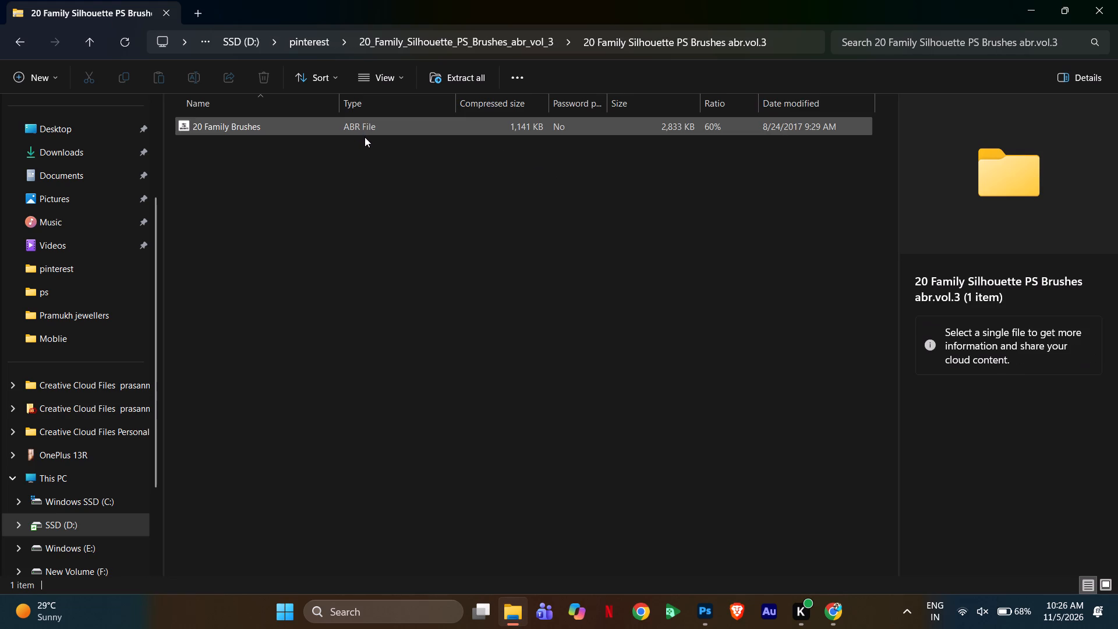
pyautogui.doubleClick(377, 128)
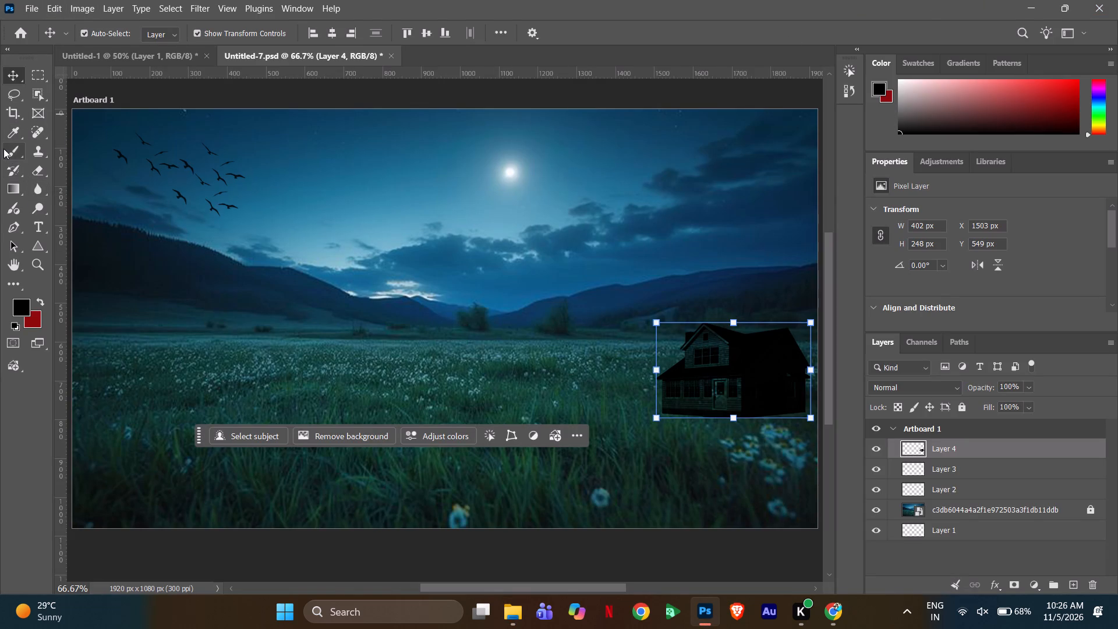
# Activate the Brush tool and choose the family-of-four silhouette among the newly loaded 2500 px brush tips.
pyautogui.click(19, 148)
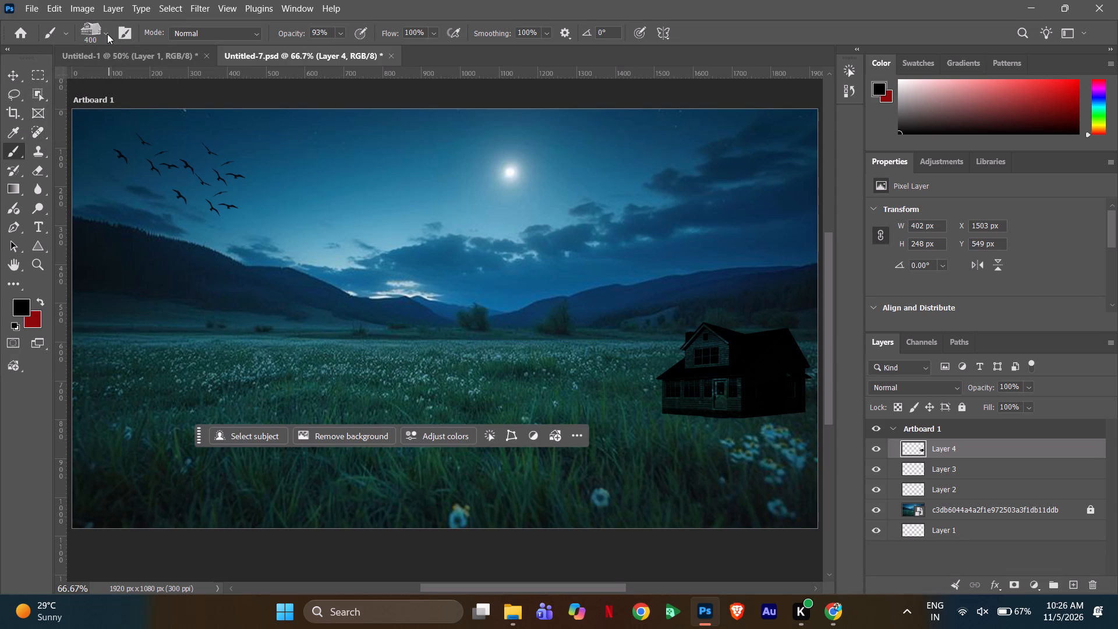
pyautogui.click(107, 34)
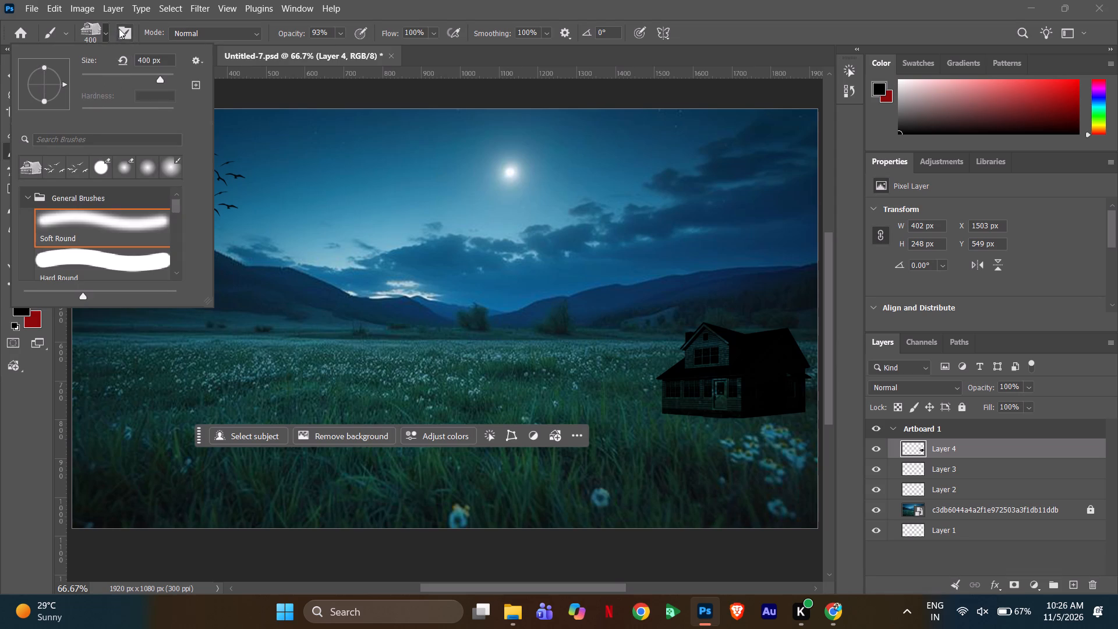
pyautogui.click(123, 22)
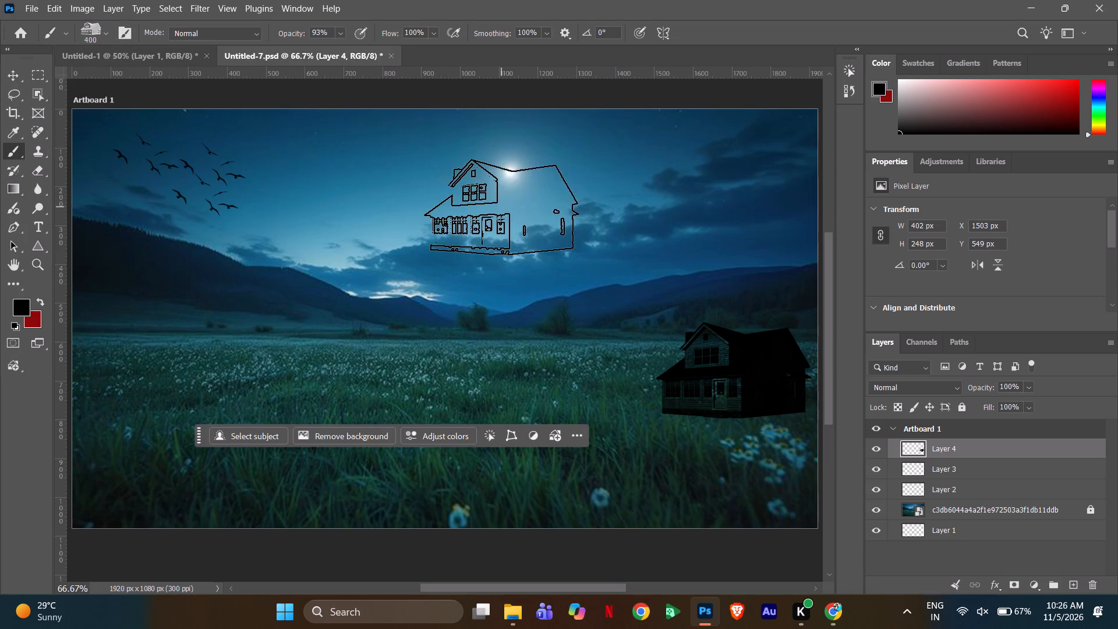
pyautogui.click(125, 36)
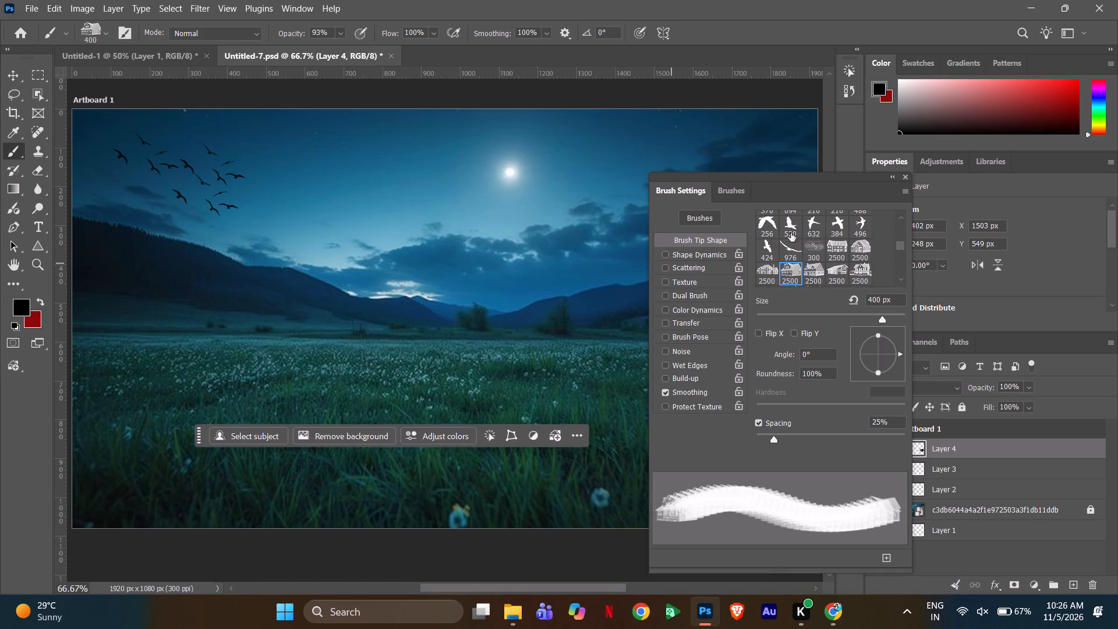
pyautogui.scroll(3, 794, 249)
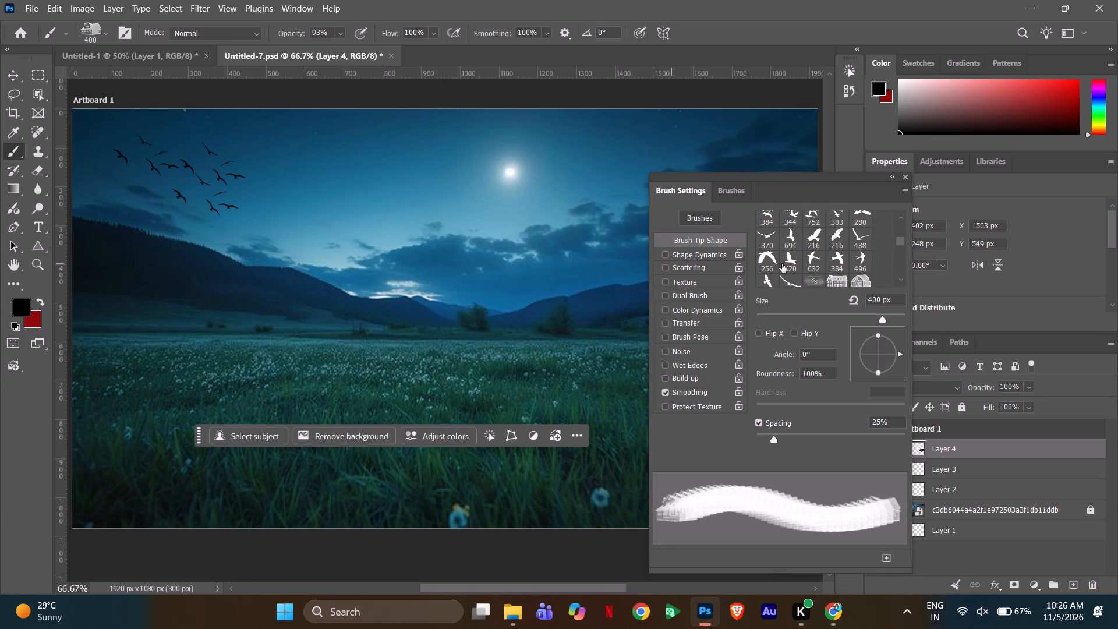
pyautogui.scroll(3, 782, 264)
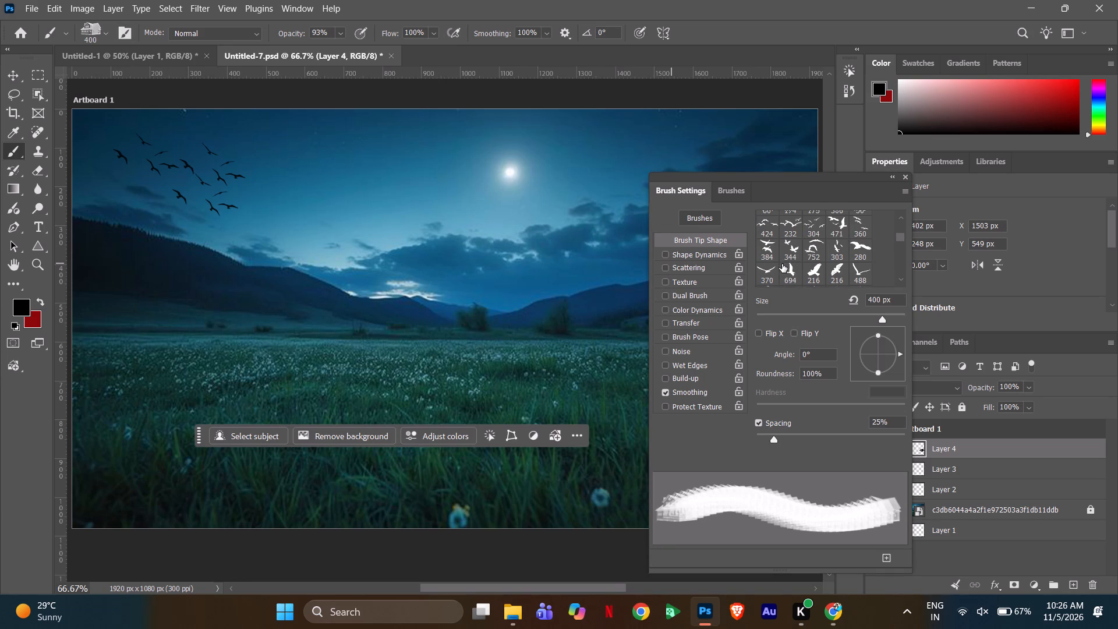
pyautogui.scroll(-7, 782, 264)
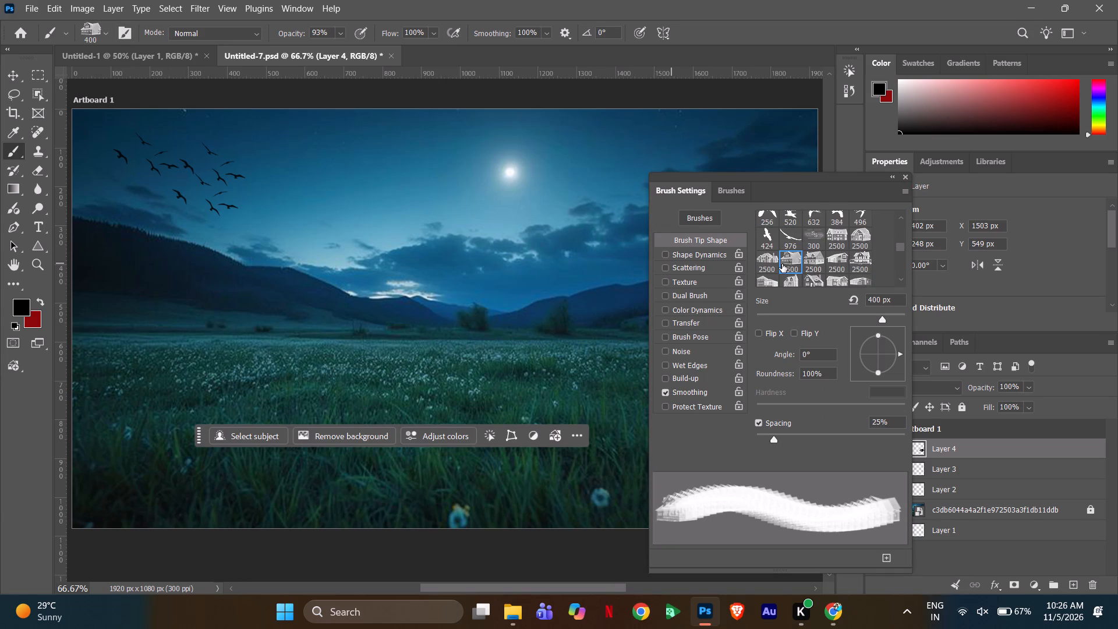
pyautogui.click(814, 242)
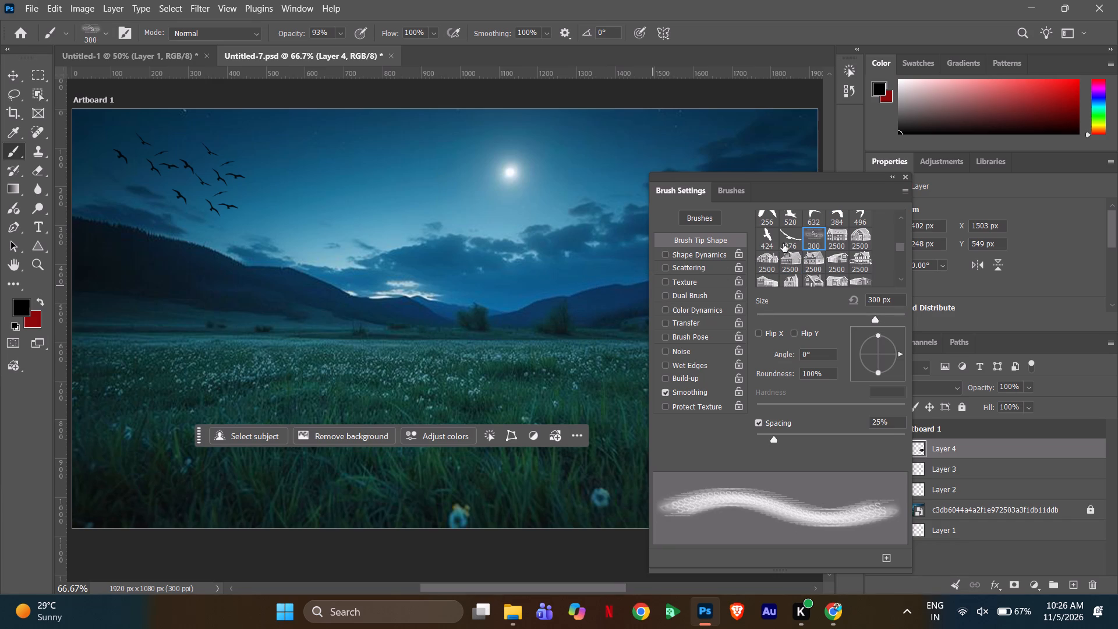
pyautogui.scroll(-1, 795, 245)
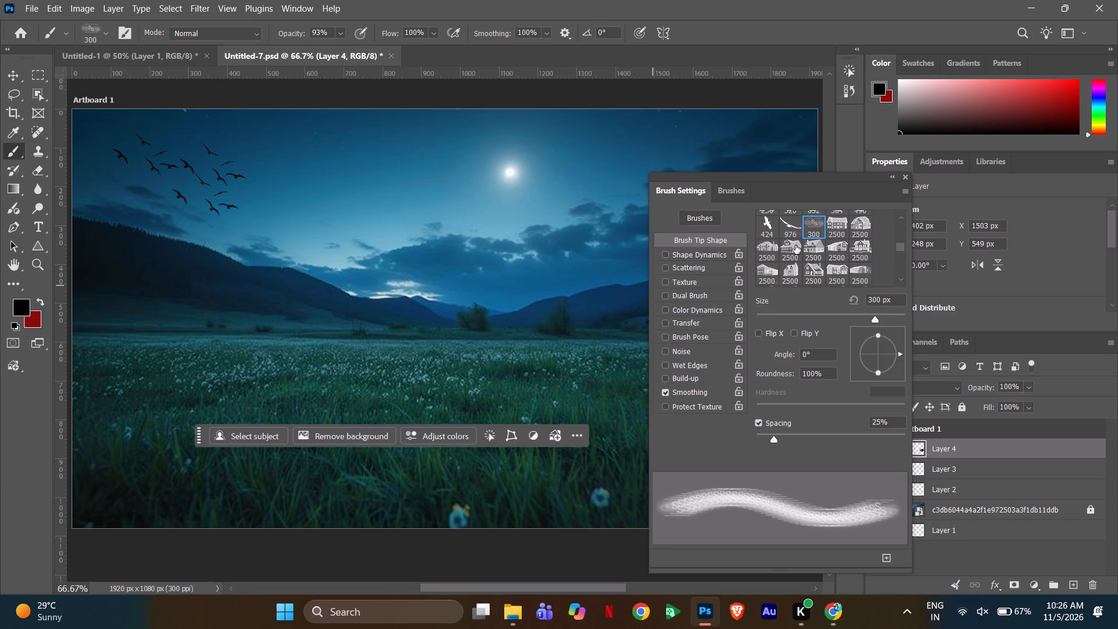
pyautogui.scroll(-1, 791, 249)
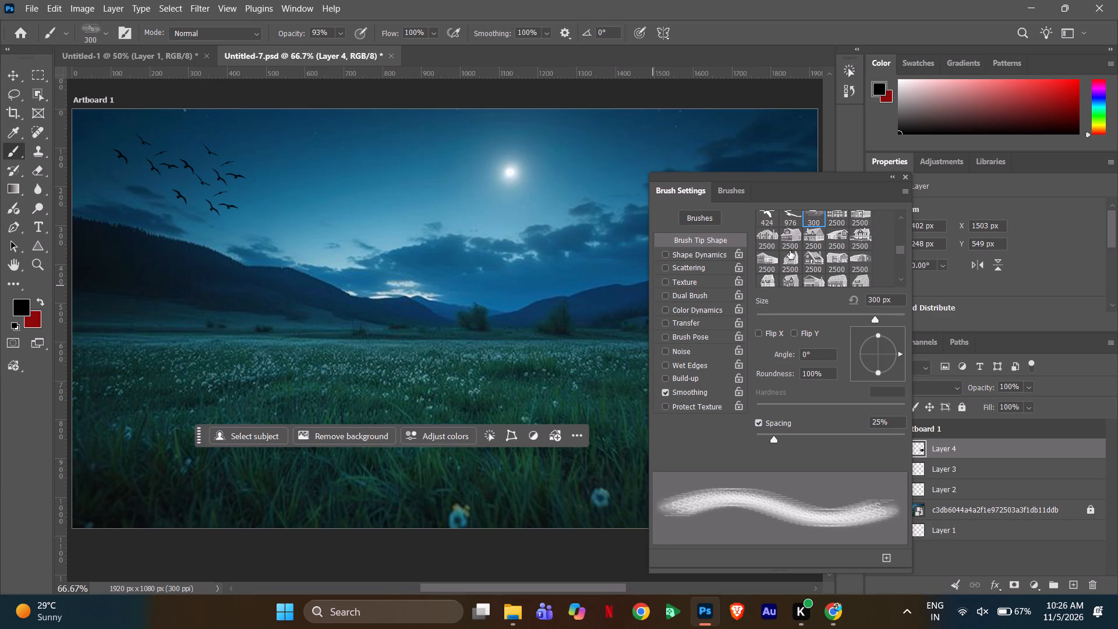
pyautogui.scroll(-3, 790, 250)
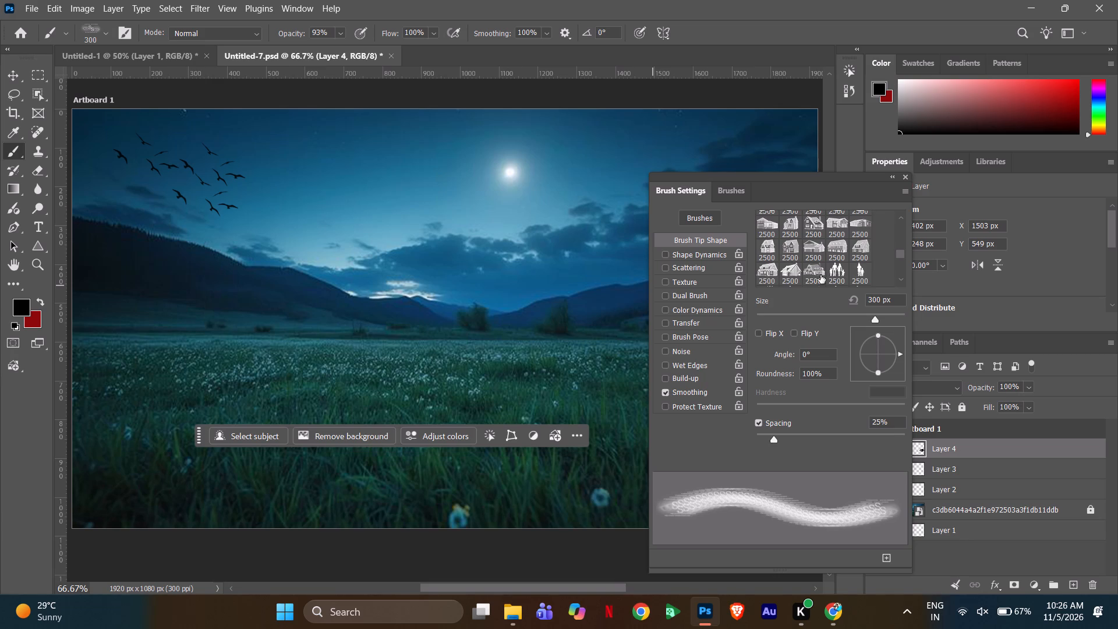
pyautogui.click(838, 270)
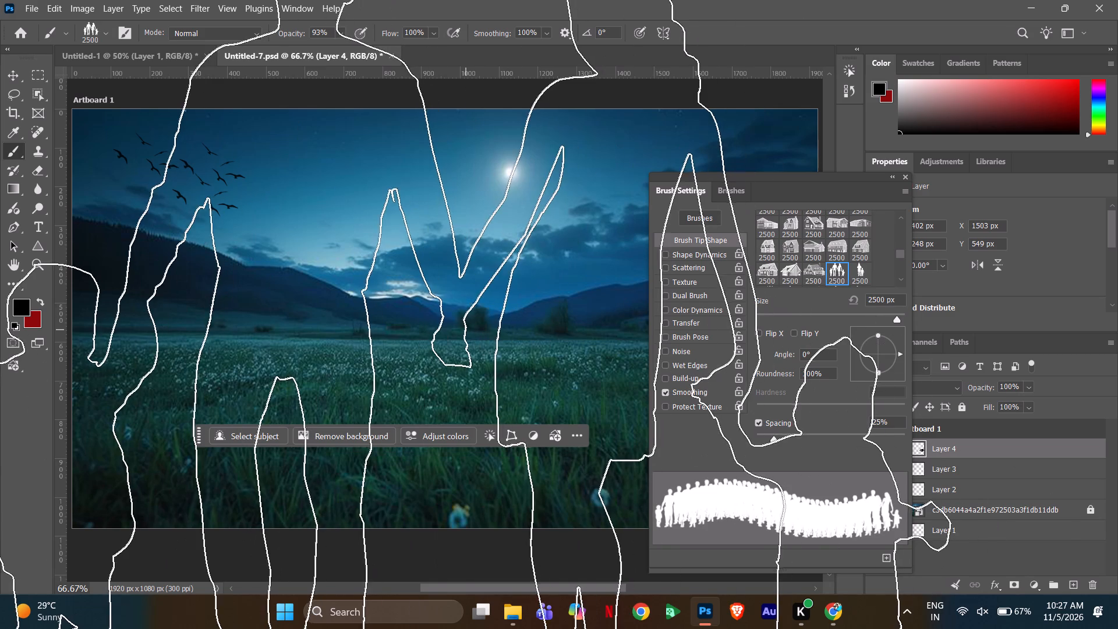
pyautogui.scroll(-4, 845, 284)
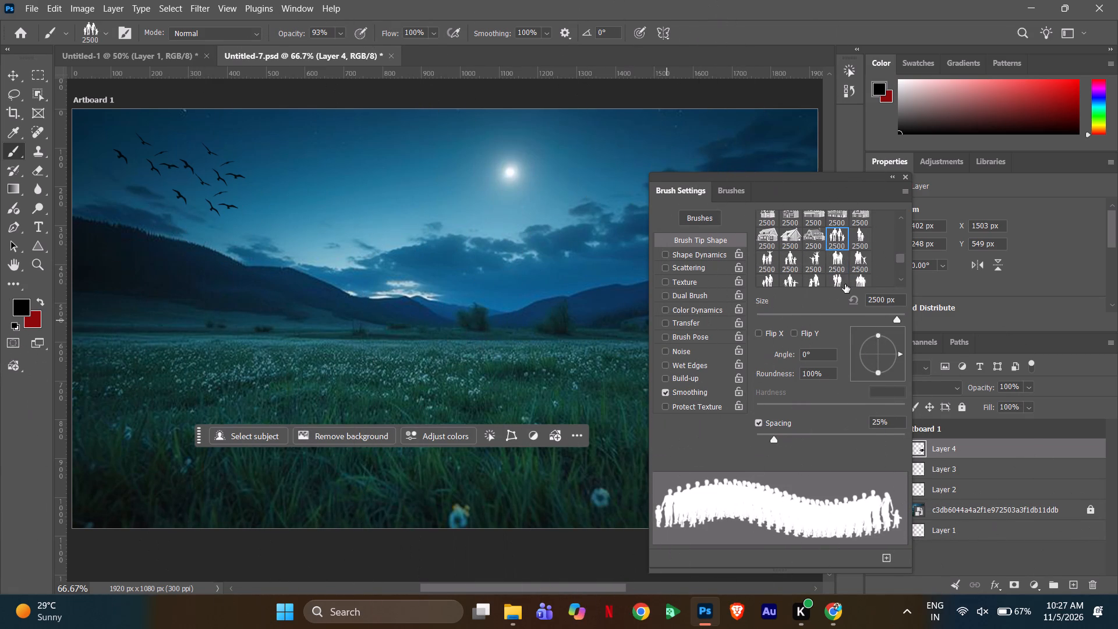
pyautogui.scroll(-2, 845, 284)
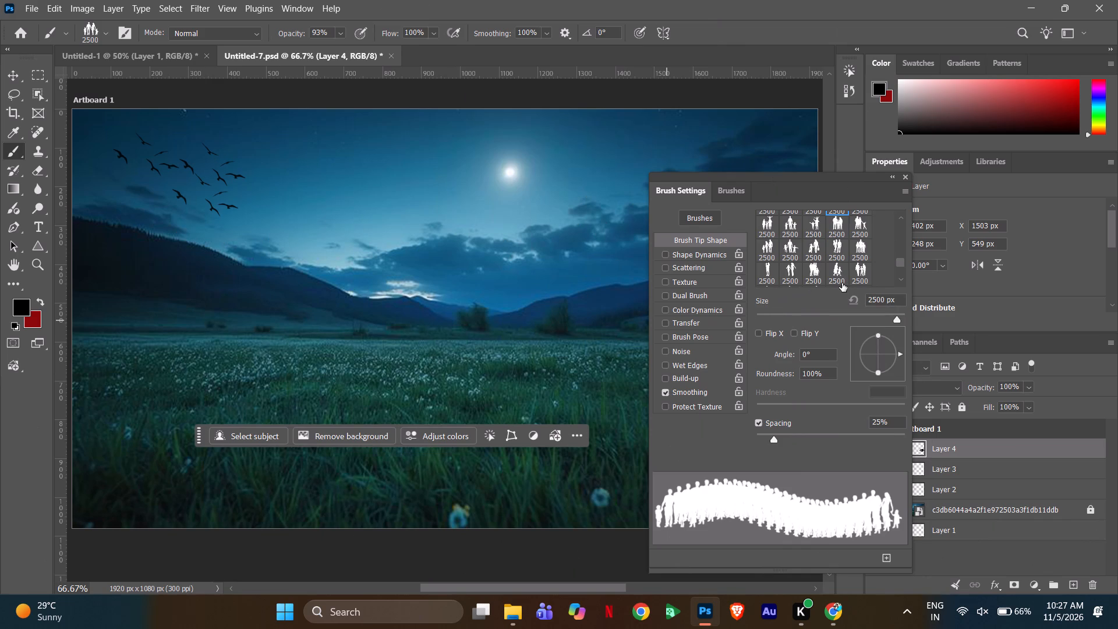
pyautogui.scroll(-3, 852, 282)
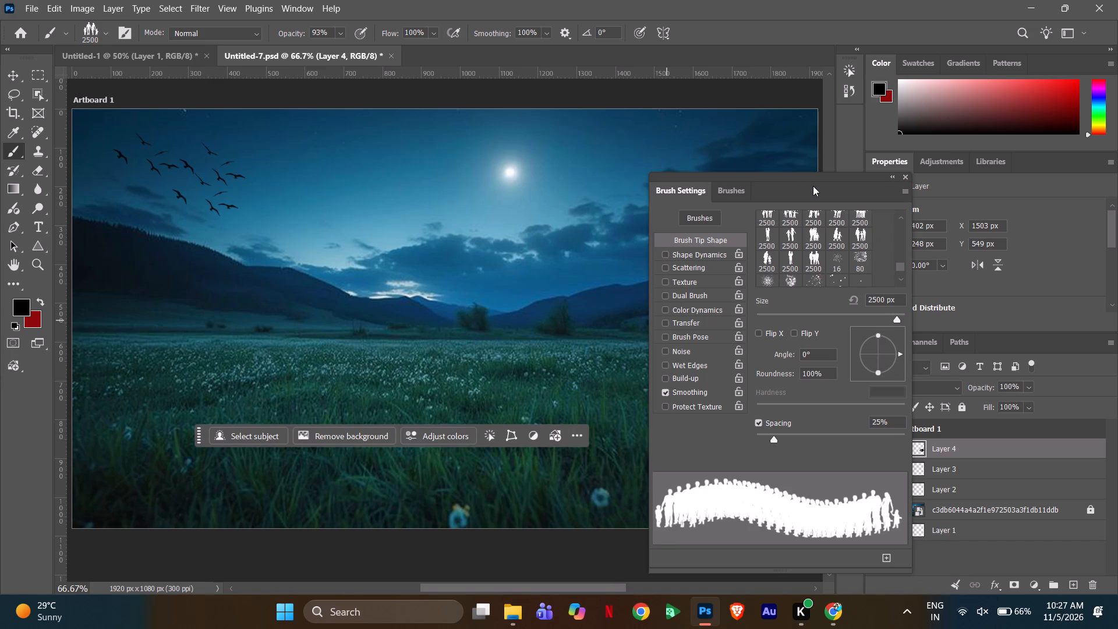
# Dock the floating Brush Settings together with Layers, Channels and Paths so the whole artboard is uncovered.
pyautogui.moveTo(813, 186); pyautogui.dragTo(1016, 156)
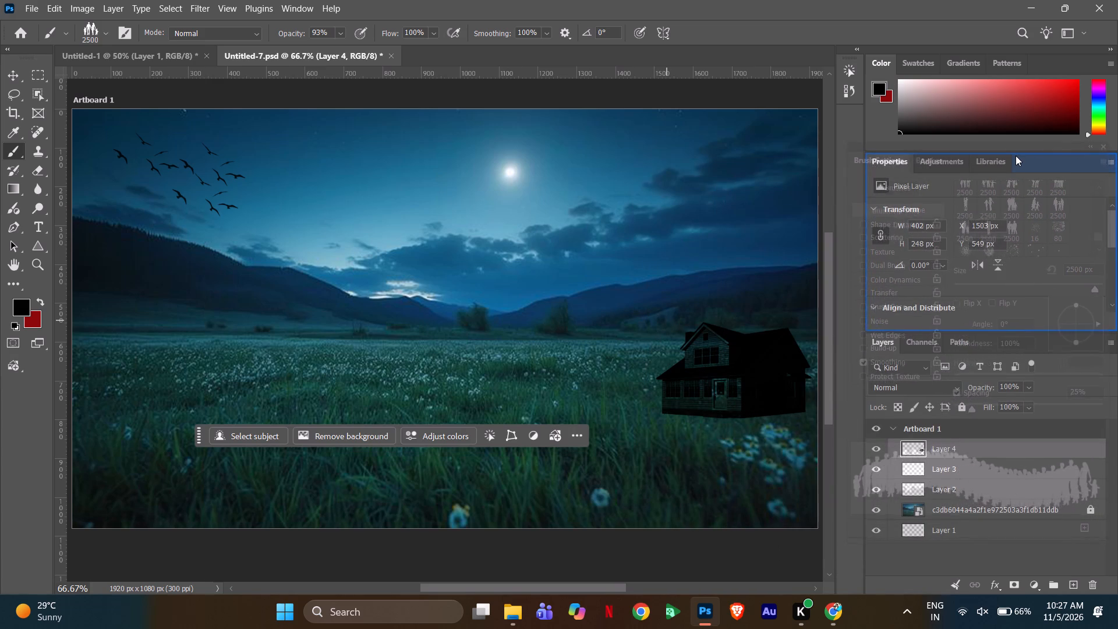
pyautogui.moveTo(1016, 156); pyautogui.dragTo(1022, 307)
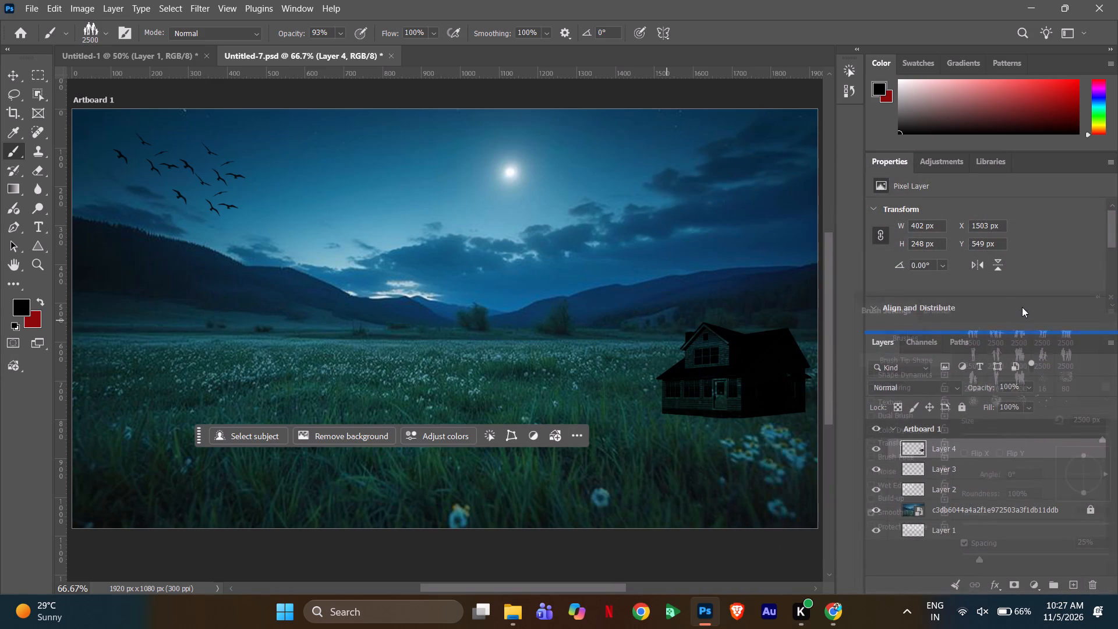
pyautogui.moveTo(1022, 307); pyautogui.dragTo(1028, 341)
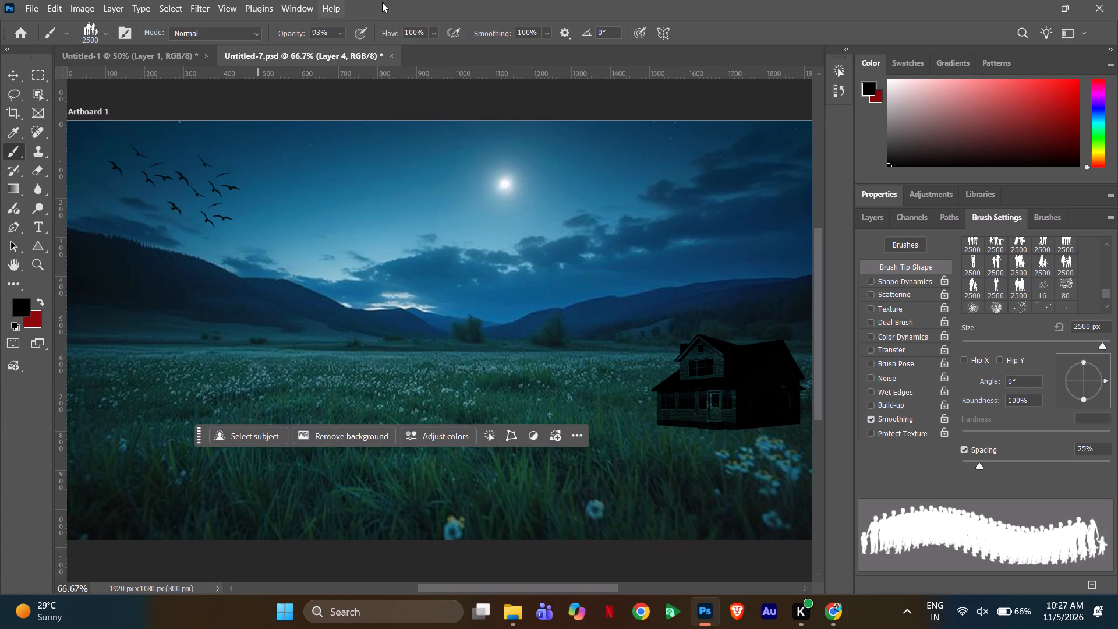
# Reduce the brush size to 200 px and stamp the black family silhouette on Layer 4, in the sky beside the moon.
pyautogui.press('[')
pyautogui.press('[')
pyautogui.press('[')
pyautogui.press('[')
pyautogui.press('[')
pyautogui.press('[')
pyautogui.press('[')
pyautogui.press('[')
pyautogui.press('[')
pyautogui.press('[')
pyautogui.press('[')
pyautogui.press('[')
pyautogui.press('[')
pyautogui.press('[')
pyautogui.press('[')
pyautogui.press('[')
pyautogui.press('[')
pyautogui.press('[')
pyautogui.press('[')
pyautogui.press('[')
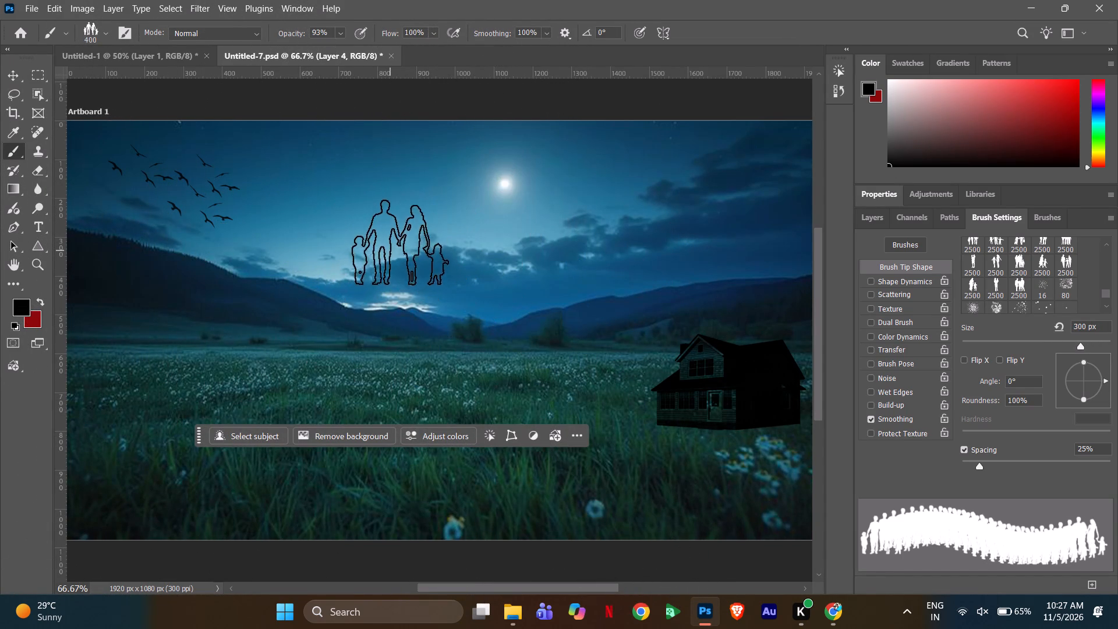
pyautogui.doubleClick(418, 185)
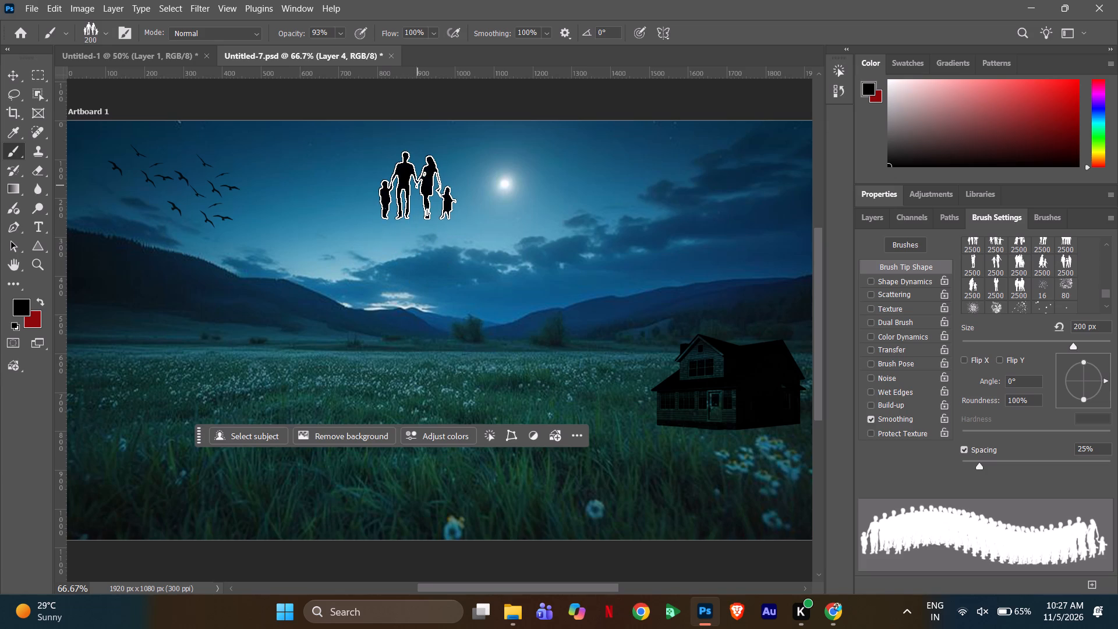
pyautogui.click(417, 186)
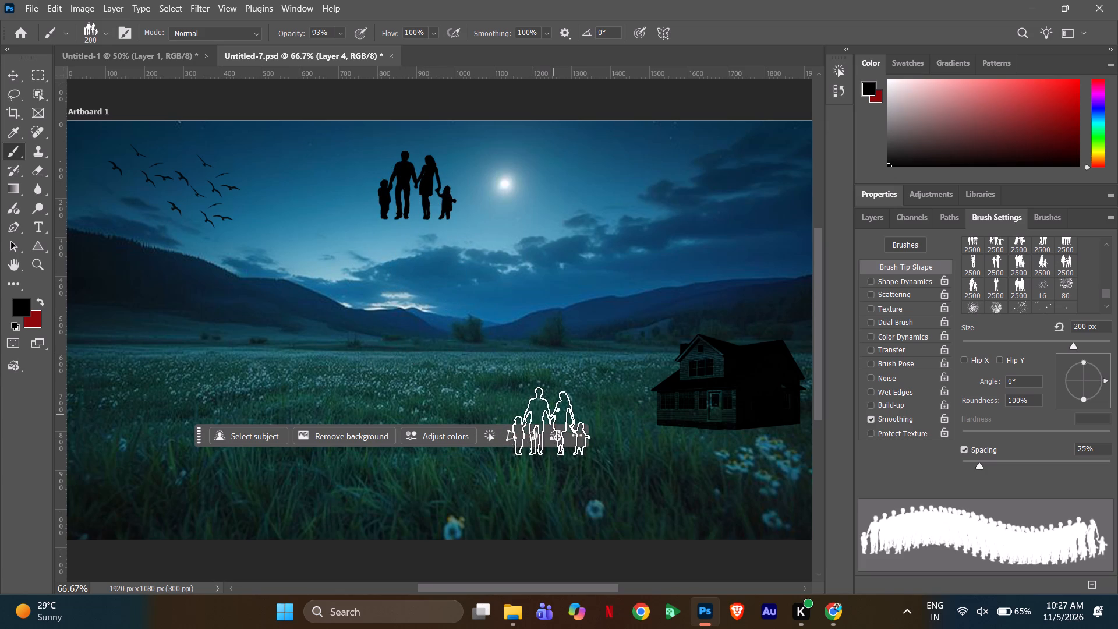
# Stamp the family silhouette repeatedly at one spot in the middle of the meadow to make it solid black.
pyautogui.click(512, 411)
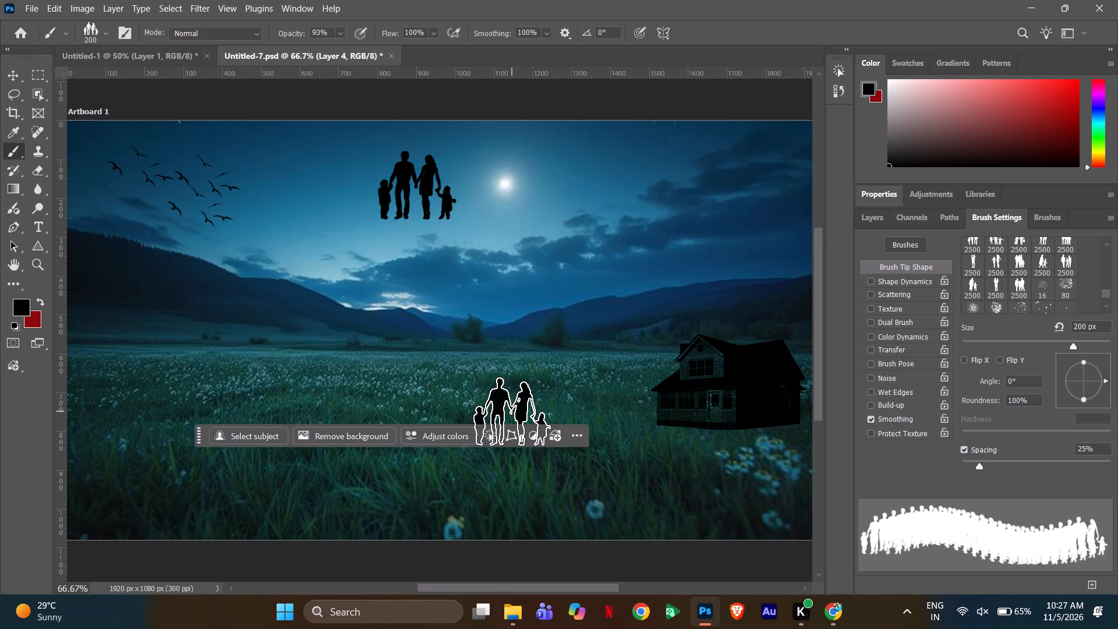
pyautogui.tripleClick(512, 411)
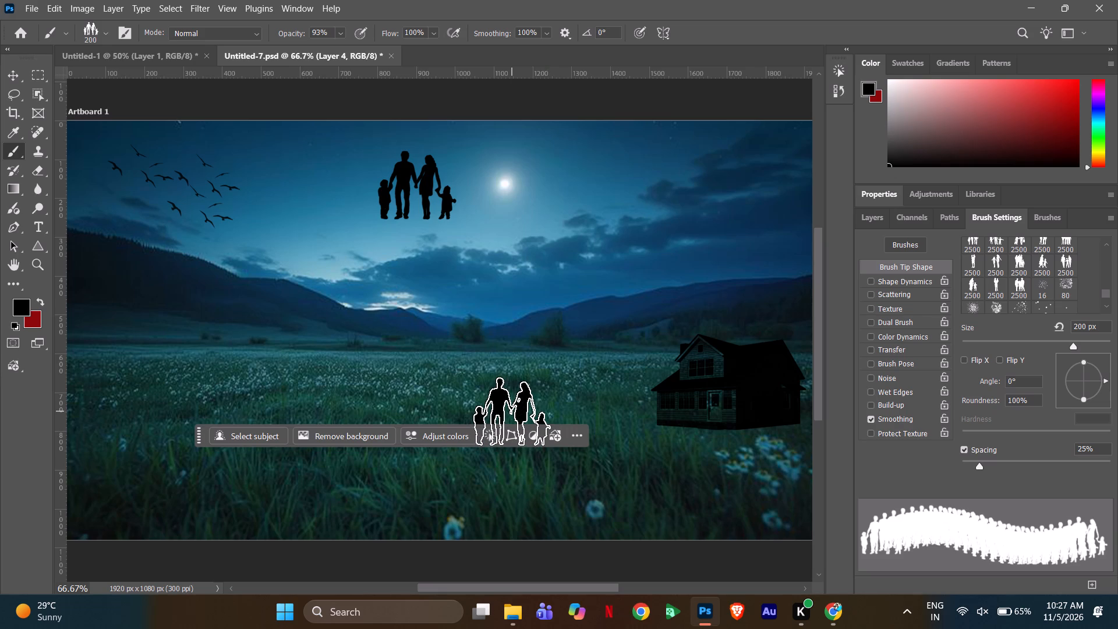
pyautogui.tripleClick(512, 411)
pyautogui.tripleClick(512, 411)
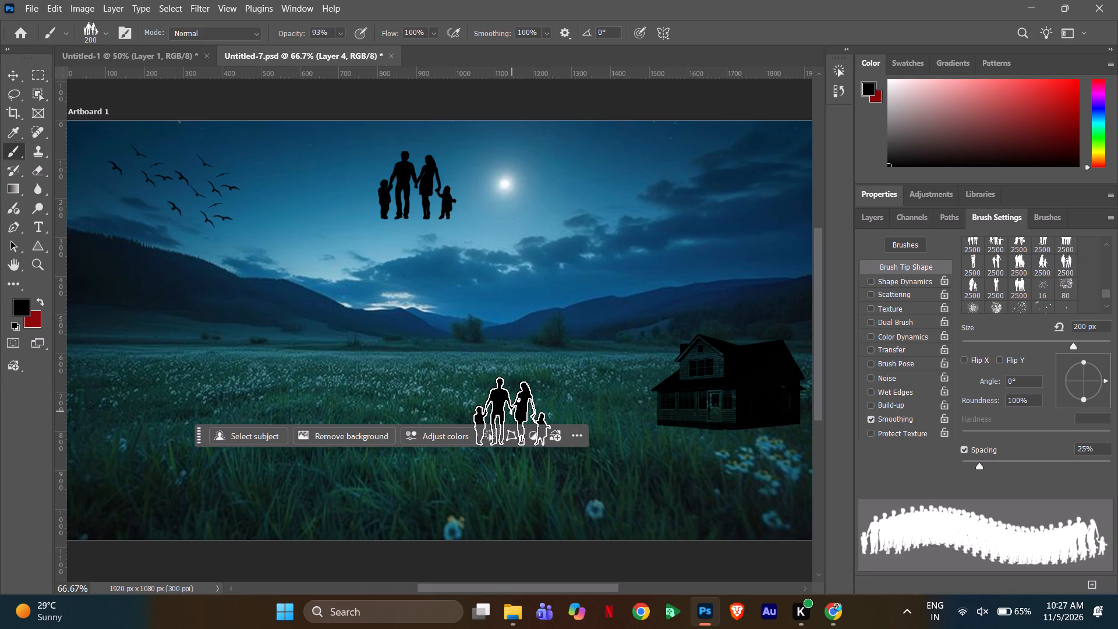
pyautogui.click(512, 411)
pyautogui.tripleClick(512, 411)
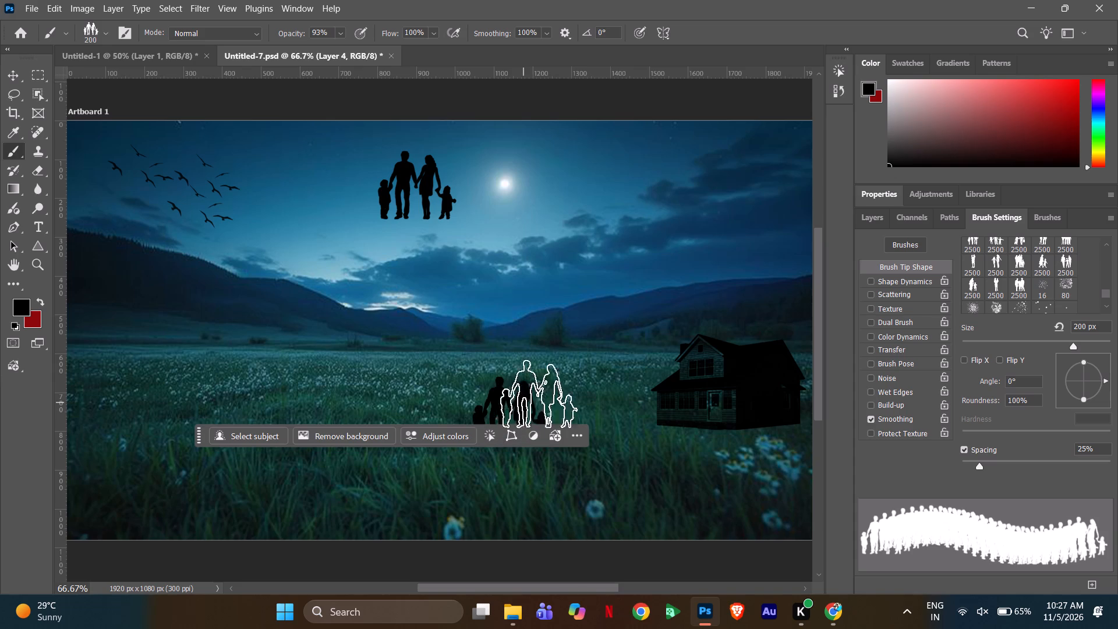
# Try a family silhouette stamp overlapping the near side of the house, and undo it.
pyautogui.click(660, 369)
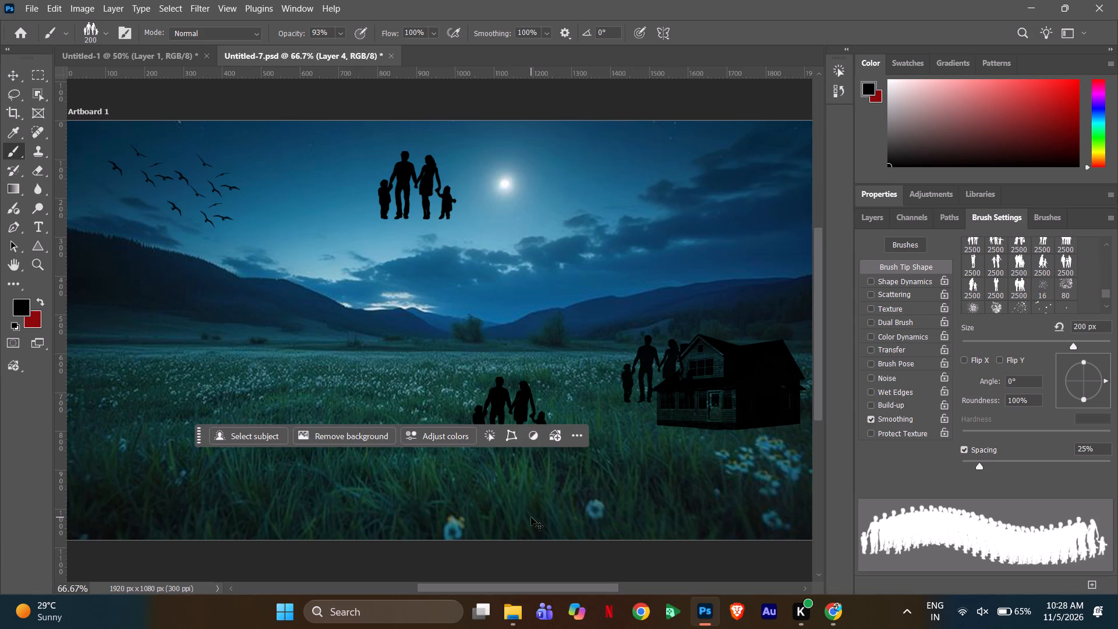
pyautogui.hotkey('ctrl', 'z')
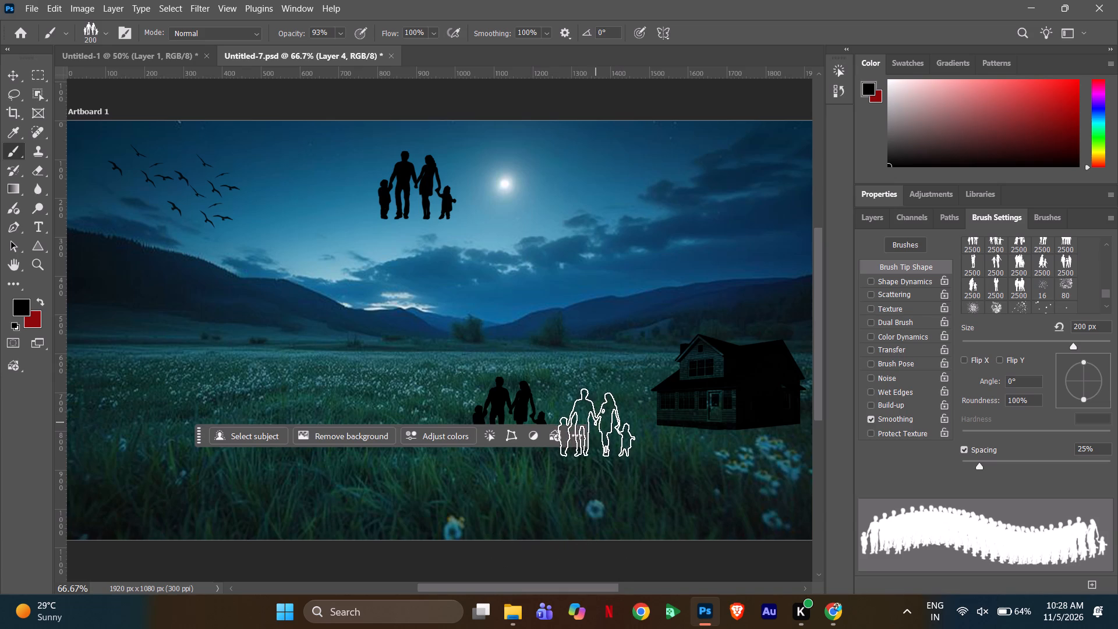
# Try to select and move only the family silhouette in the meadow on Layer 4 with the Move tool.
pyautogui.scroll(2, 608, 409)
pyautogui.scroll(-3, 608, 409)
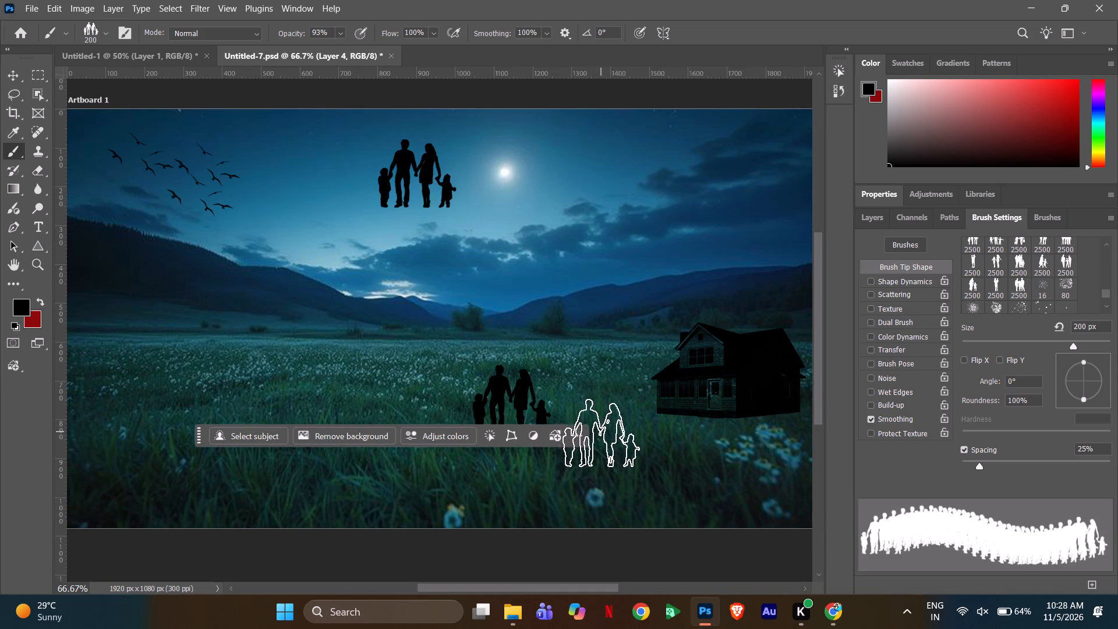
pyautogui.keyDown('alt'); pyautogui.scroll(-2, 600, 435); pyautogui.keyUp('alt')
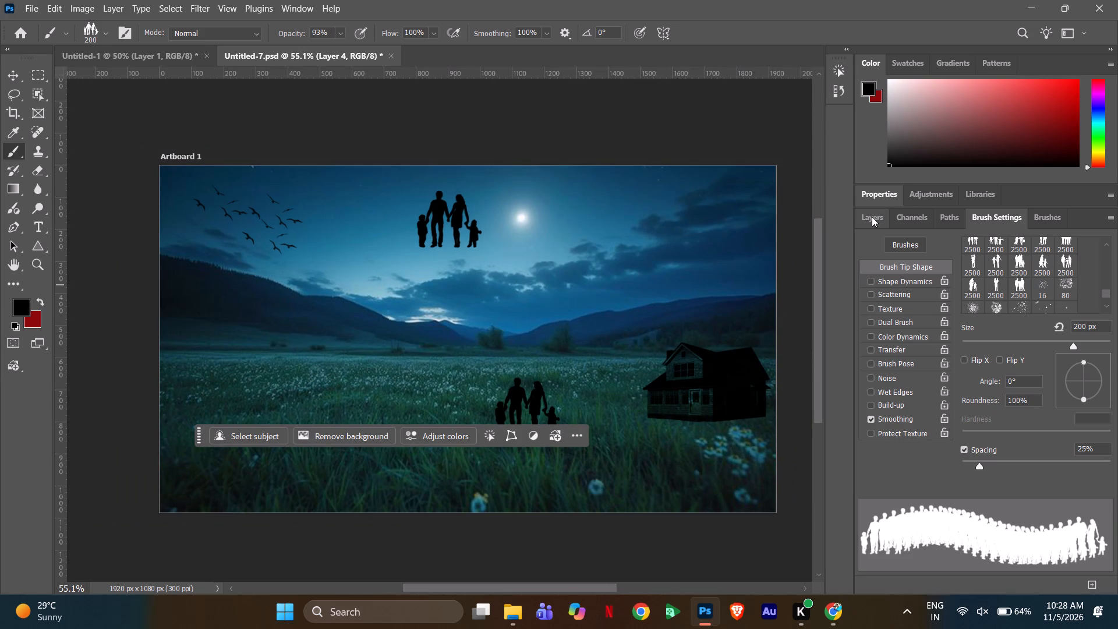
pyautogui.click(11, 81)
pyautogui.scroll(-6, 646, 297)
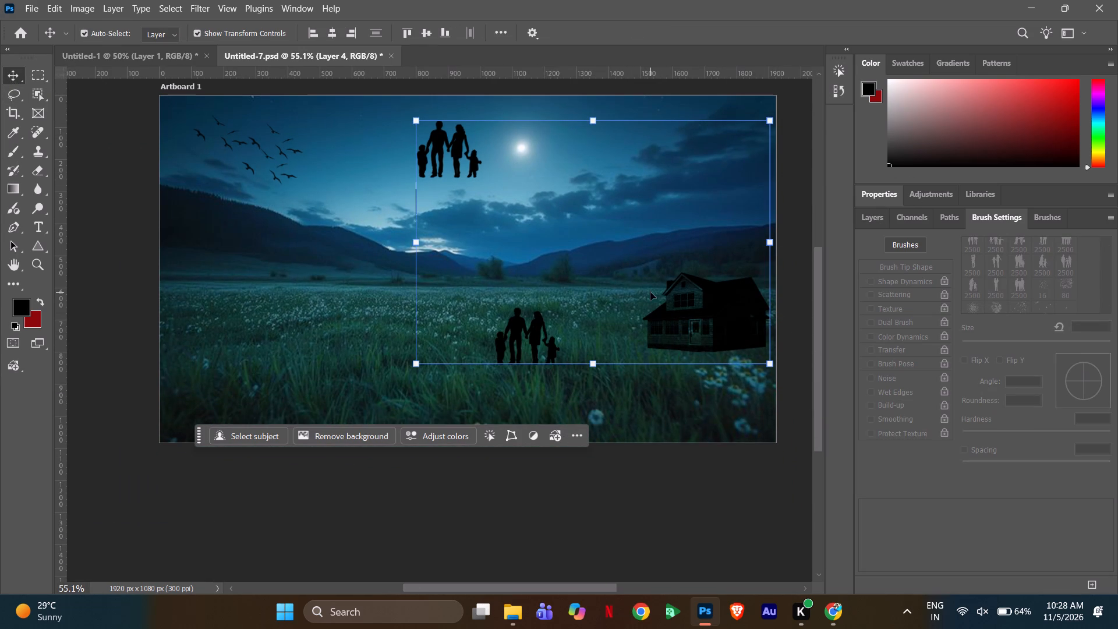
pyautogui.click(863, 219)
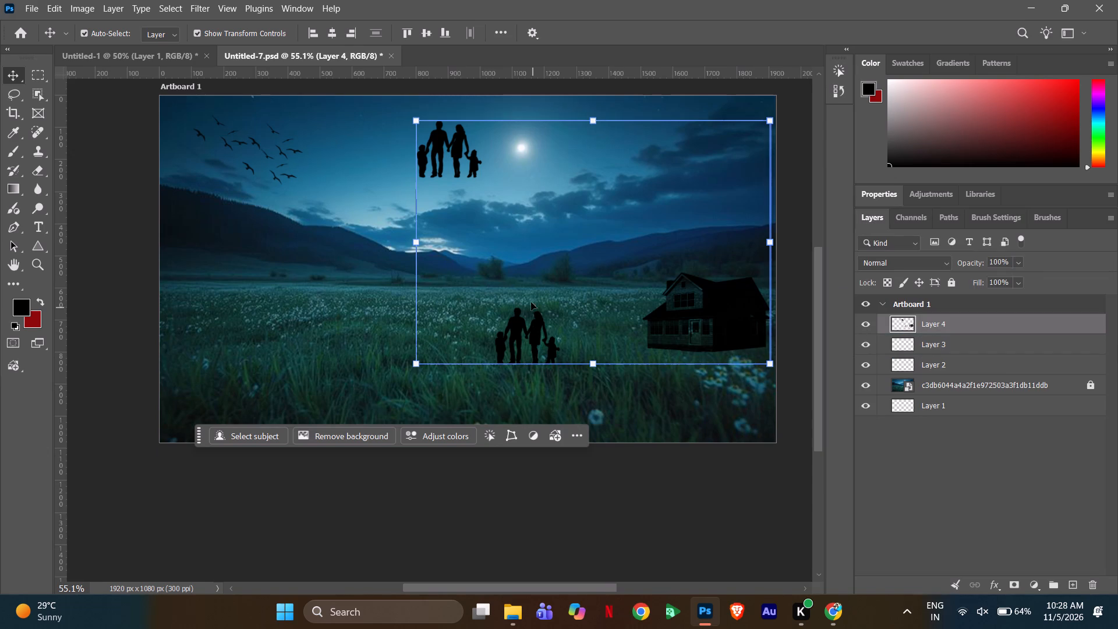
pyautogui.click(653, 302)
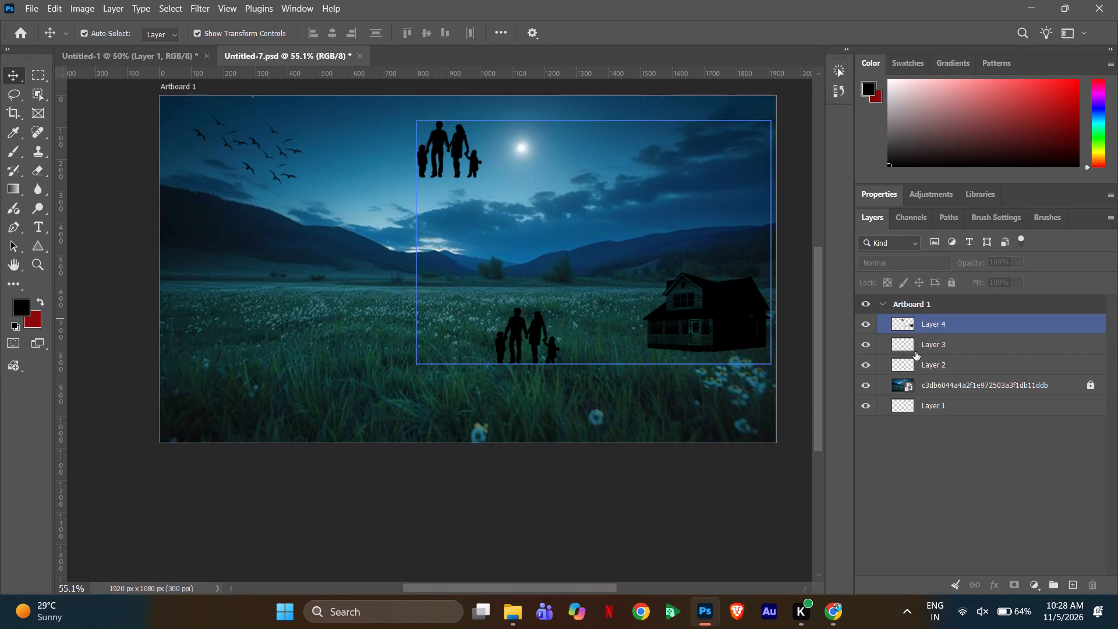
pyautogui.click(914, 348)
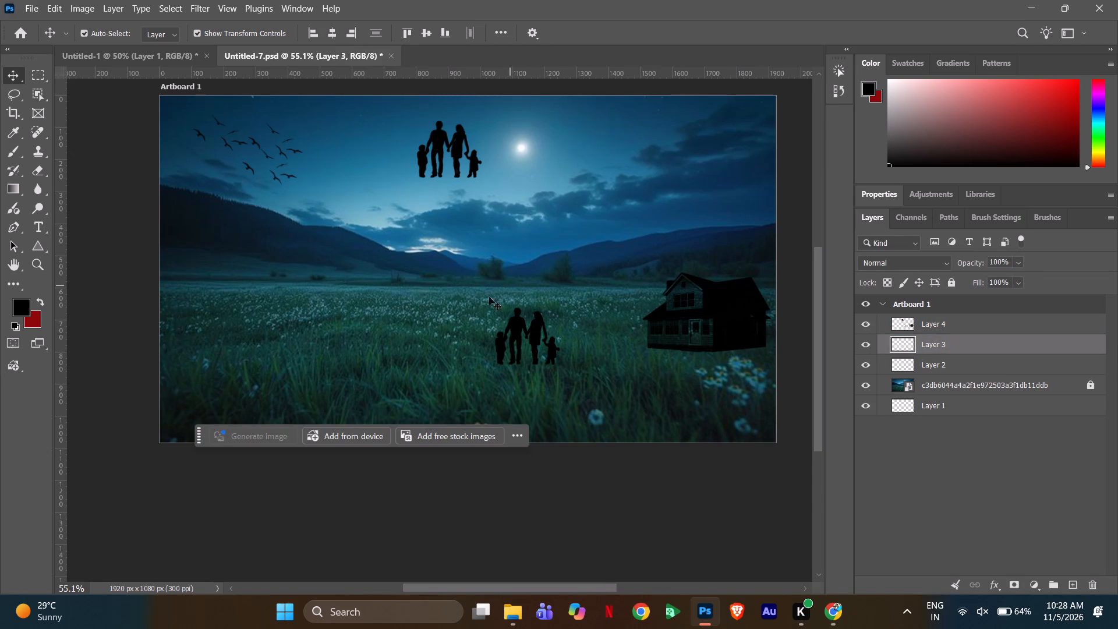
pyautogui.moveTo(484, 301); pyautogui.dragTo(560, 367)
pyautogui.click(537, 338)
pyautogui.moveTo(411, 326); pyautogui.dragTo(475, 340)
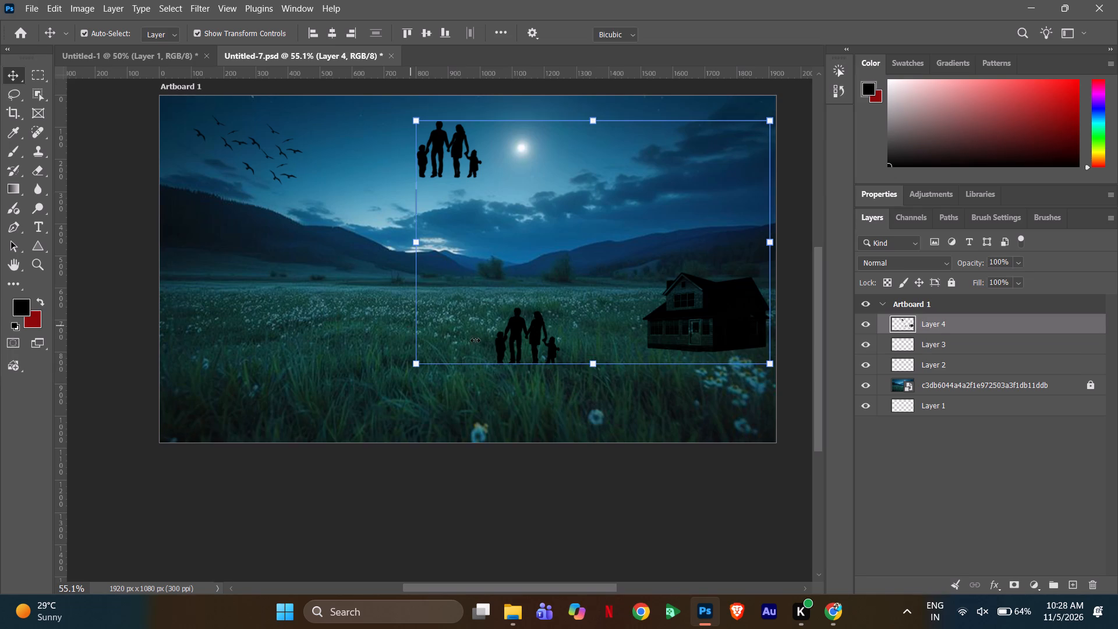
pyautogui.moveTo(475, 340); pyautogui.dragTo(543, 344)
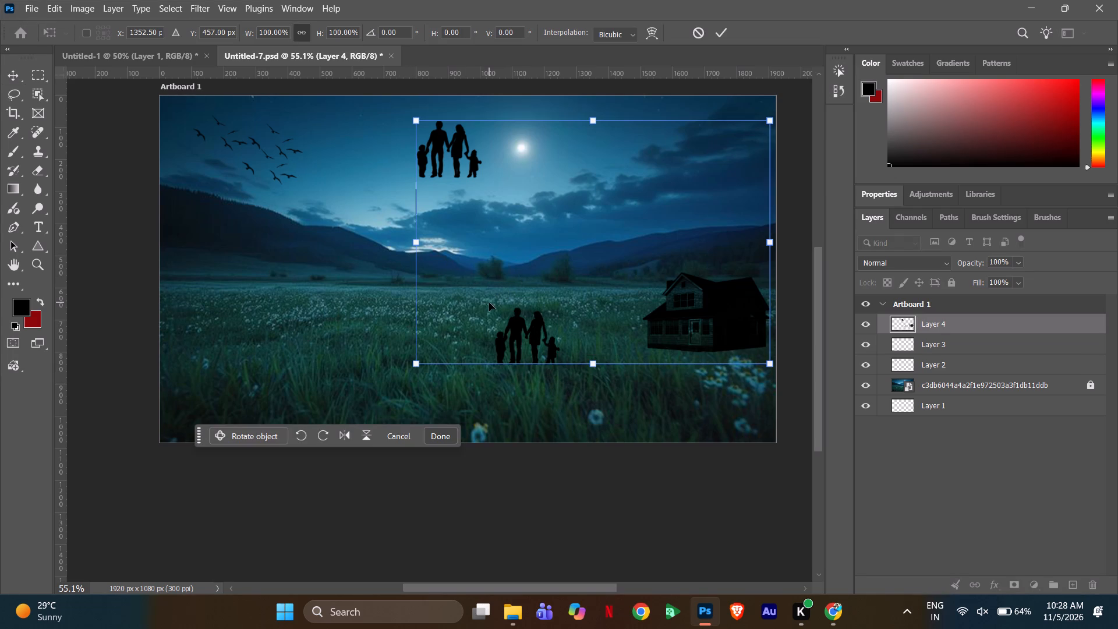
# Close the open transform on Layer 4 and undo all the family silhouette stamps, keeping only the house on that layer.
pyautogui.hotkey('ctrl', 'z')
pyautogui.hotkey('ctrl', 'z')
pyautogui.hotkey('ctrl', 'z')
pyautogui.hotkey('ctrl', 'z')
pyautogui.hotkey('ctrl', 'z')
pyautogui.hotkey('ctrl', 'z')
pyautogui.click(352, 261)
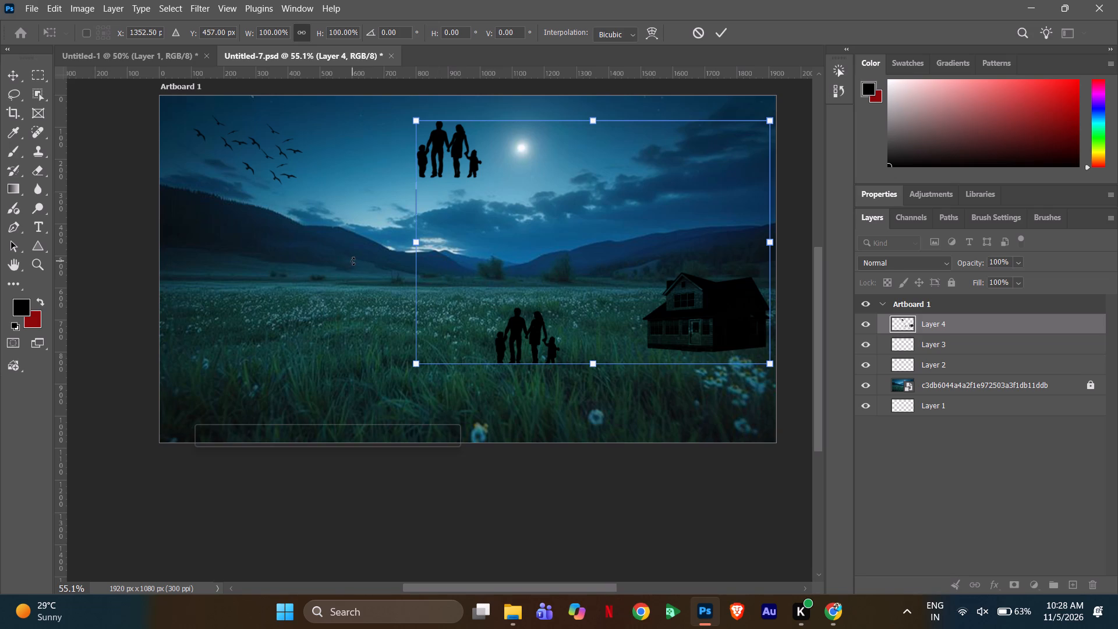
pyautogui.hotkey('ctrl', 'z')
pyautogui.hotkey('ctrl', 'z')
pyautogui.hotkey('ctrl', 'z')
pyautogui.hotkey('ctrl', 'z')
pyautogui.hotkey('ctrl', 'z')
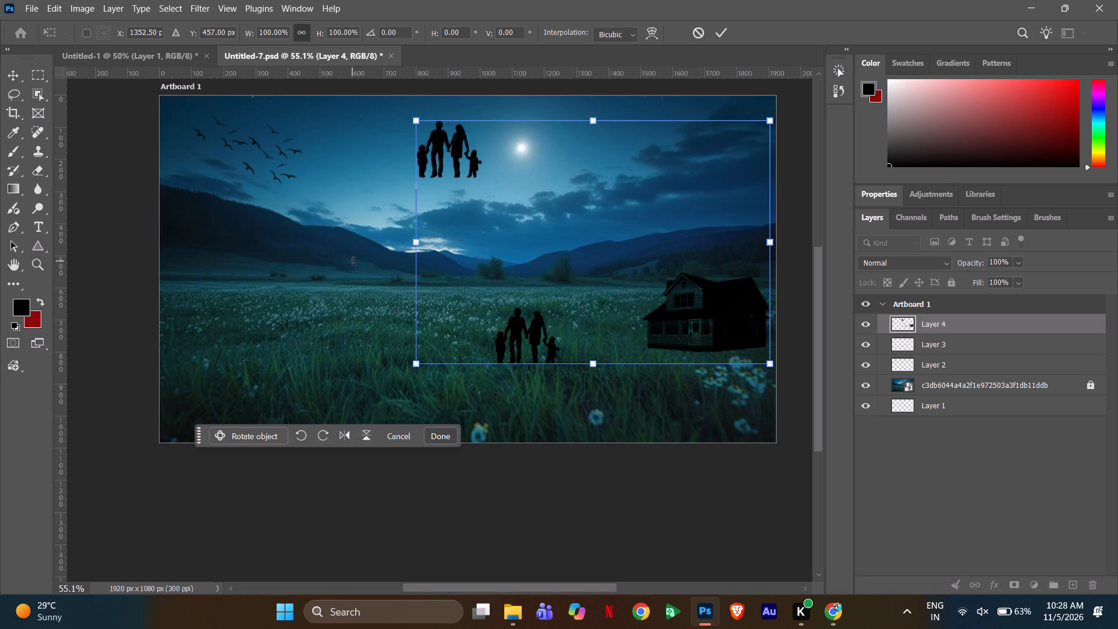
pyautogui.hotkey('ctrl', 'z')
pyautogui.hotkey('ctrl', 'z')
pyautogui.hotkey('ctrl', 'z')
pyautogui.hotkey('ctrl', 'z')
pyautogui.hotkey('ctrl', 'z')
pyautogui.hotkey('ctrl', 'z')
pyautogui.hotkey('ctrl', 'z')
pyautogui.hotkey('ctrl', 'z')
pyautogui.hotkey('ctrl', 'z')
pyautogui.hotkey('ctrl', 'z')
pyautogui.click(454, 434)
pyautogui.hotkey('ctrl', 'z')
pyautogui.hotkey('ctrl', 'z')
pyautogui.hotkey('ctrl', 'z')
pyautogui.hotkey('ctrl', 'z')
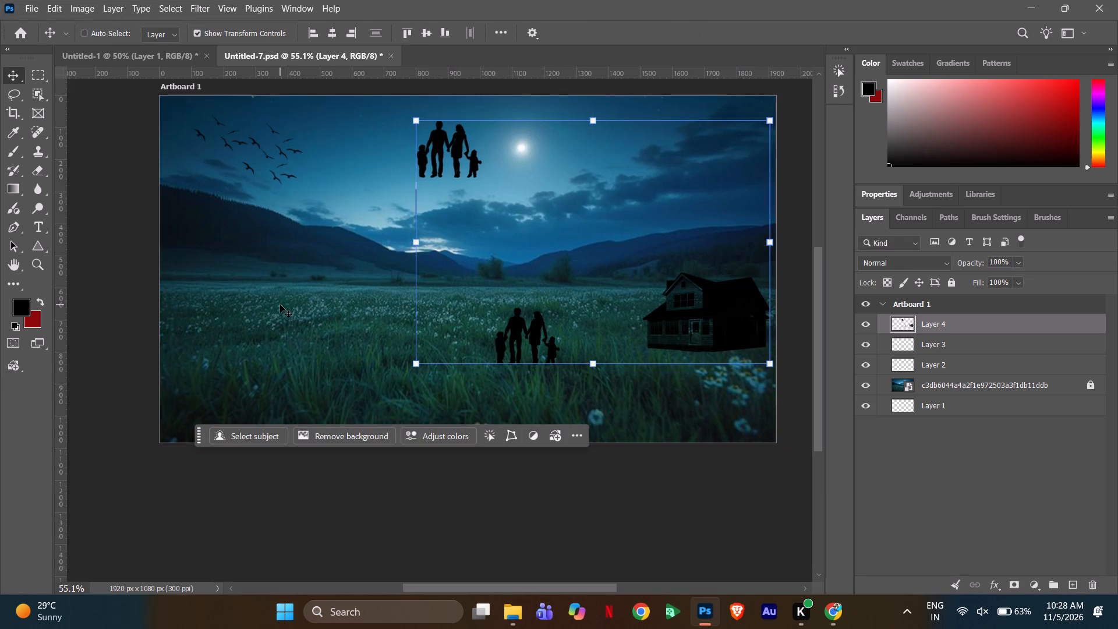
pyautogui.hotkey('ctrl', 'z')
pyautogui.hotkey('ctrl', 'z')
pyautogui.hotkey('ctrl', 'z')
pyautogui.hotkey('ctrl', 'z')
pyautogui.hotkey('ctrl', 'z')
pyautogui.hotkey('ctrl', 'z')
pyautogui.hotkey('ctrl', 'z')
pyautogui.hotkey('ctrl', 'z')
pyautogui.hotkey('ctrl', 'z')
pyautogui.hotkey('ctrl', 'z')
pyautogui.hotkey('ctrl', 'z')
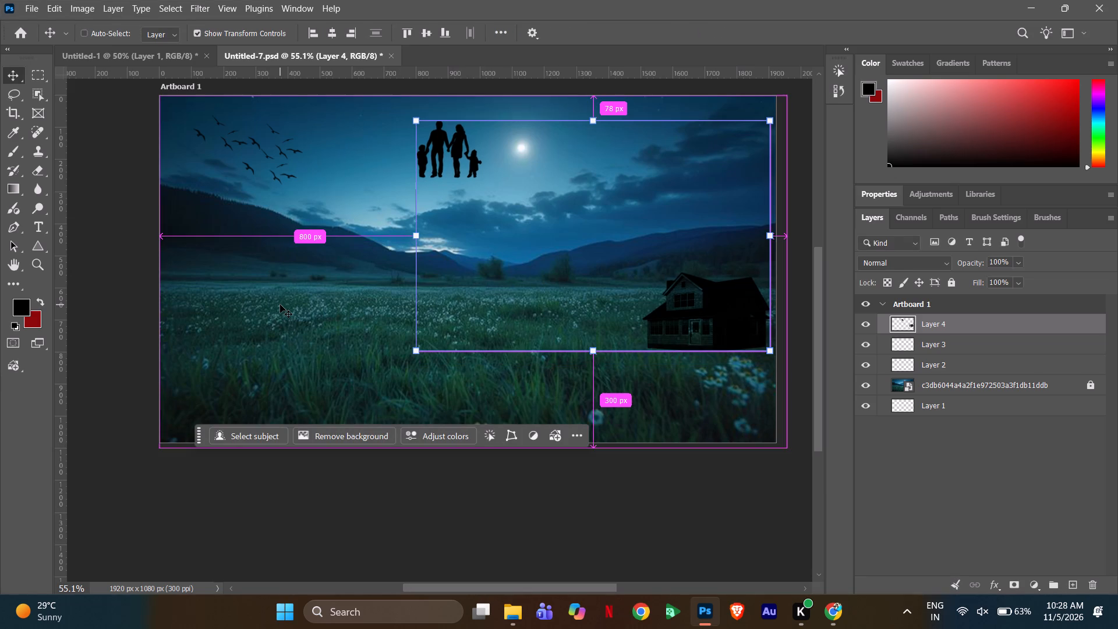
pyautogui.hotkey('ctrl', 'z')
pyautogui.hotkey('ctrl', 'z')
pyautogui.hotkey('ctrl', 'z')
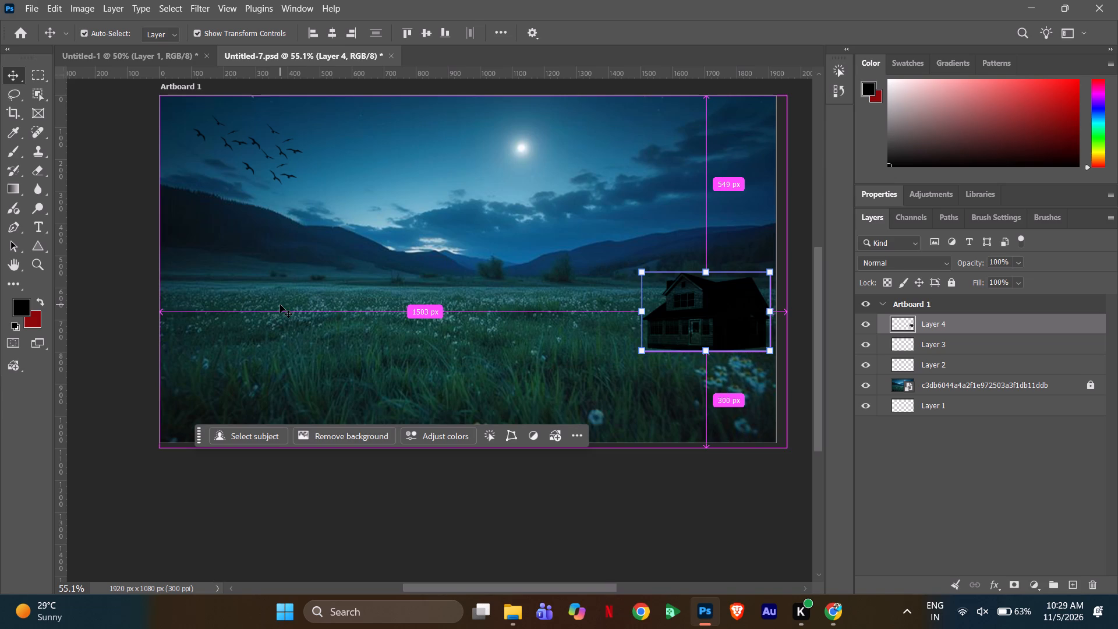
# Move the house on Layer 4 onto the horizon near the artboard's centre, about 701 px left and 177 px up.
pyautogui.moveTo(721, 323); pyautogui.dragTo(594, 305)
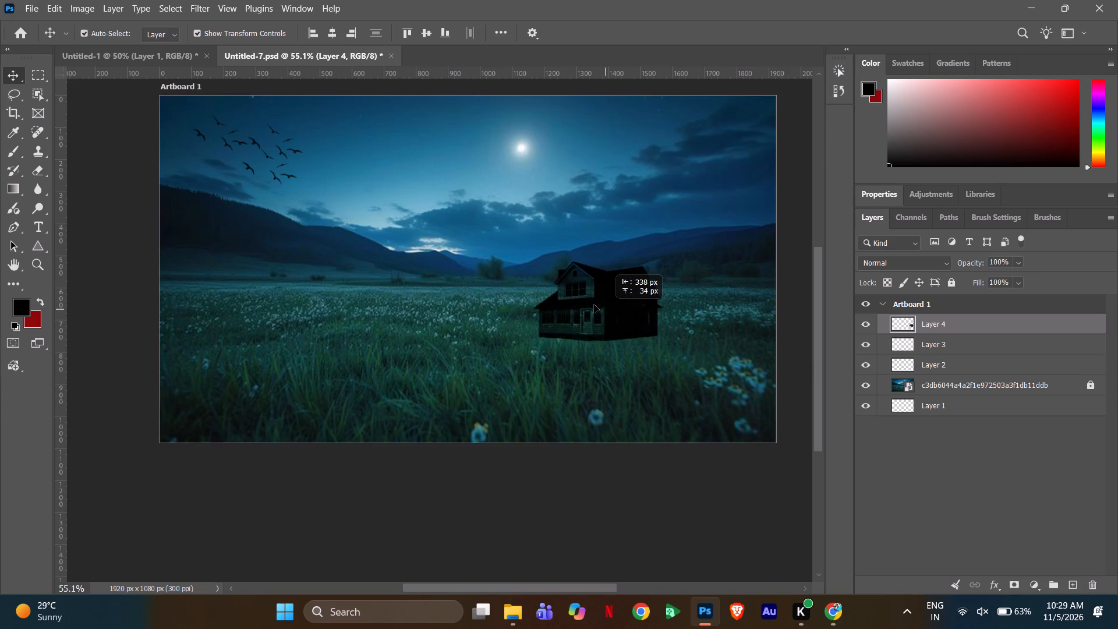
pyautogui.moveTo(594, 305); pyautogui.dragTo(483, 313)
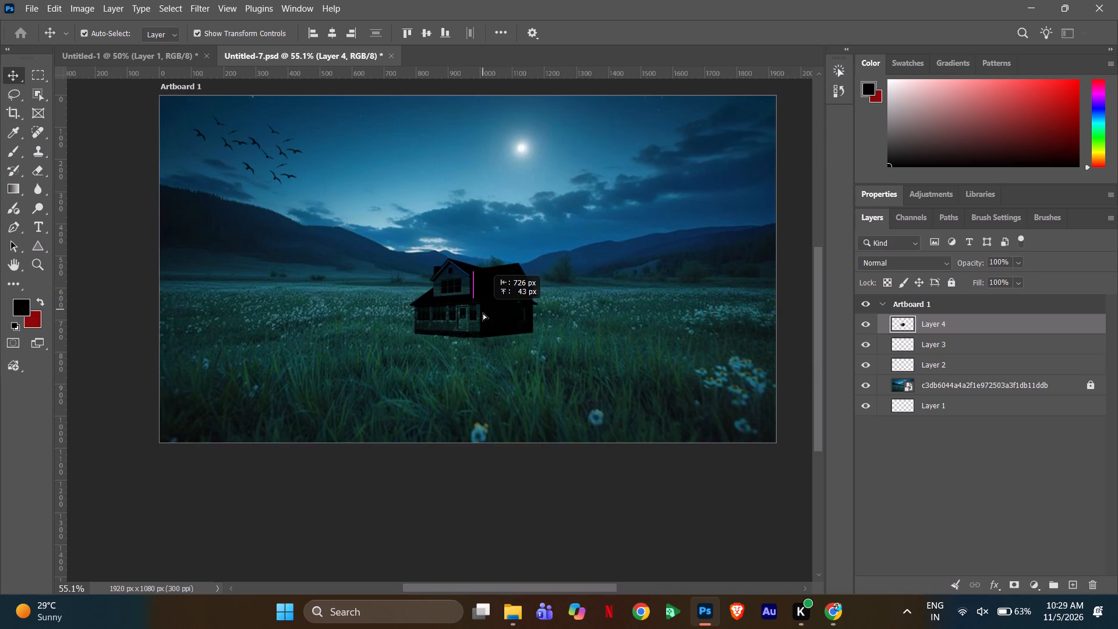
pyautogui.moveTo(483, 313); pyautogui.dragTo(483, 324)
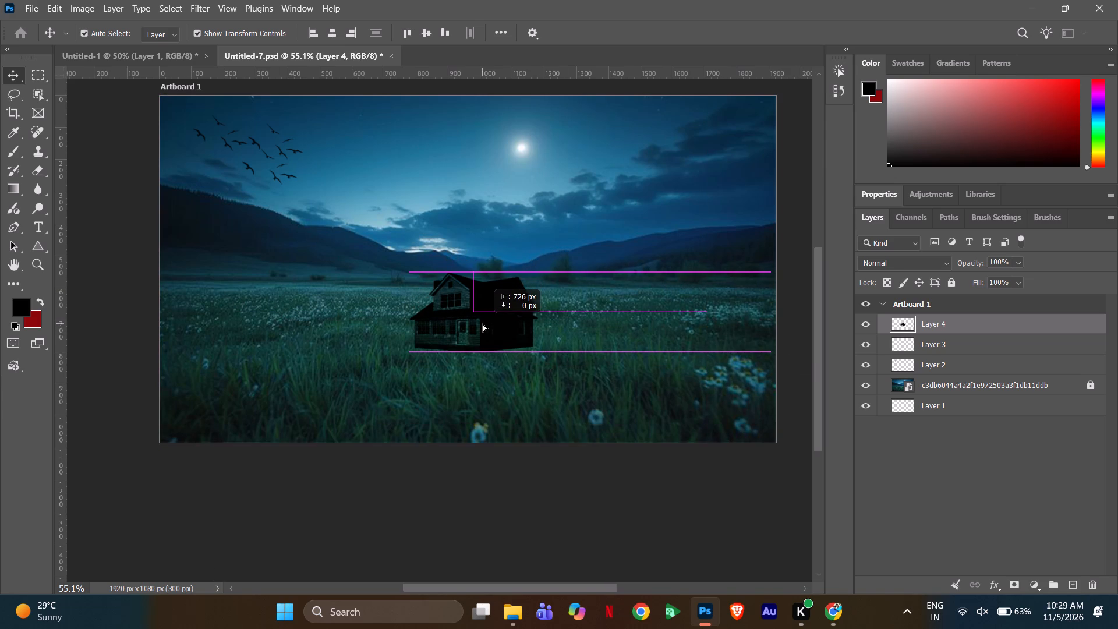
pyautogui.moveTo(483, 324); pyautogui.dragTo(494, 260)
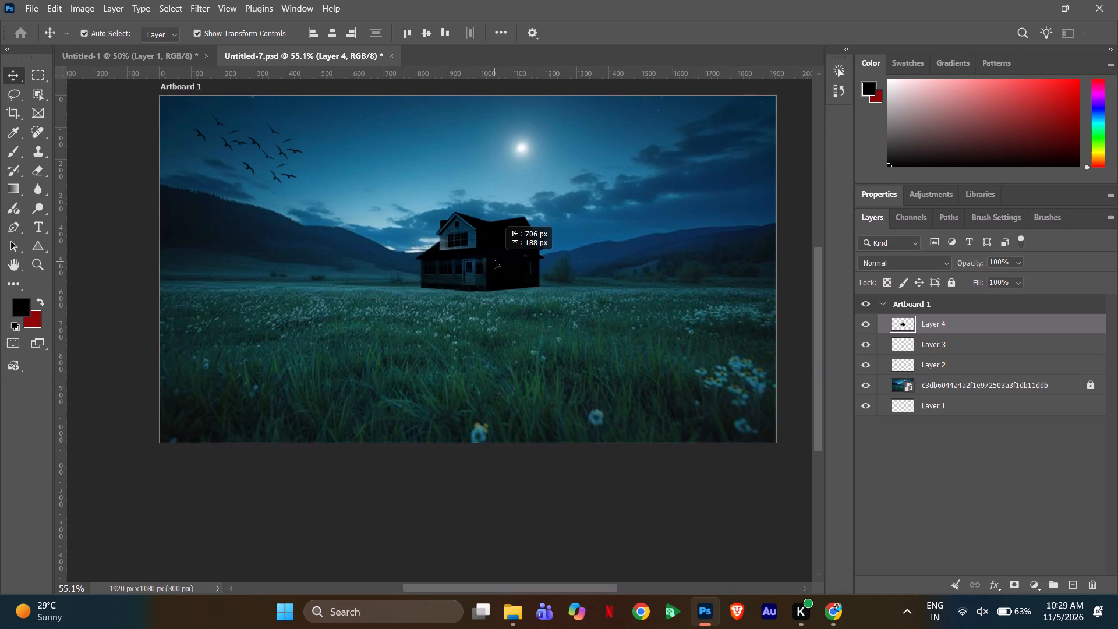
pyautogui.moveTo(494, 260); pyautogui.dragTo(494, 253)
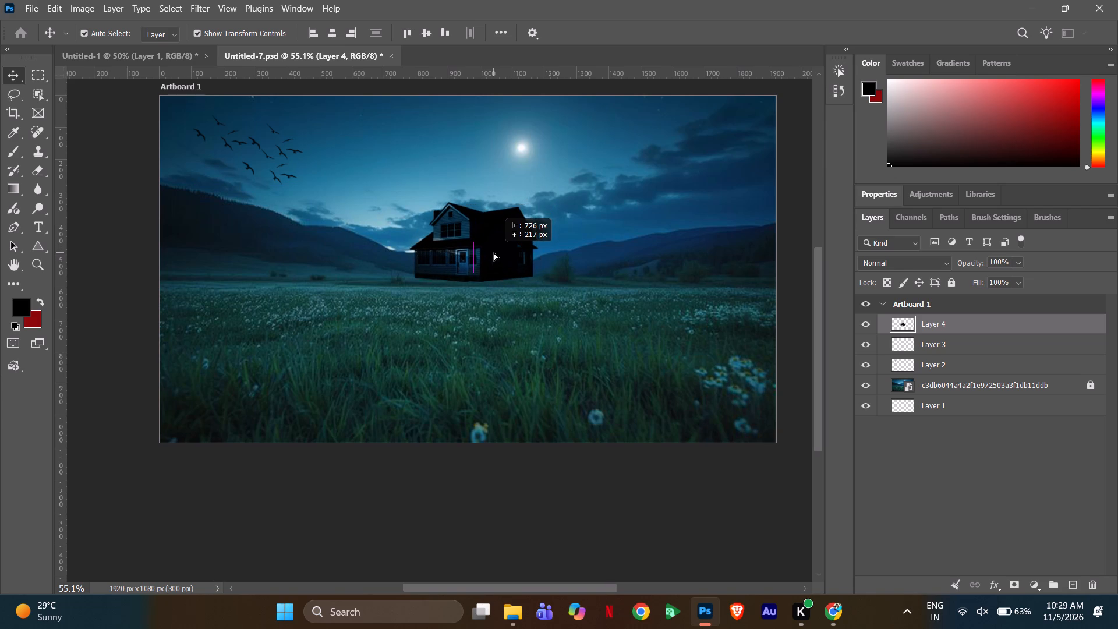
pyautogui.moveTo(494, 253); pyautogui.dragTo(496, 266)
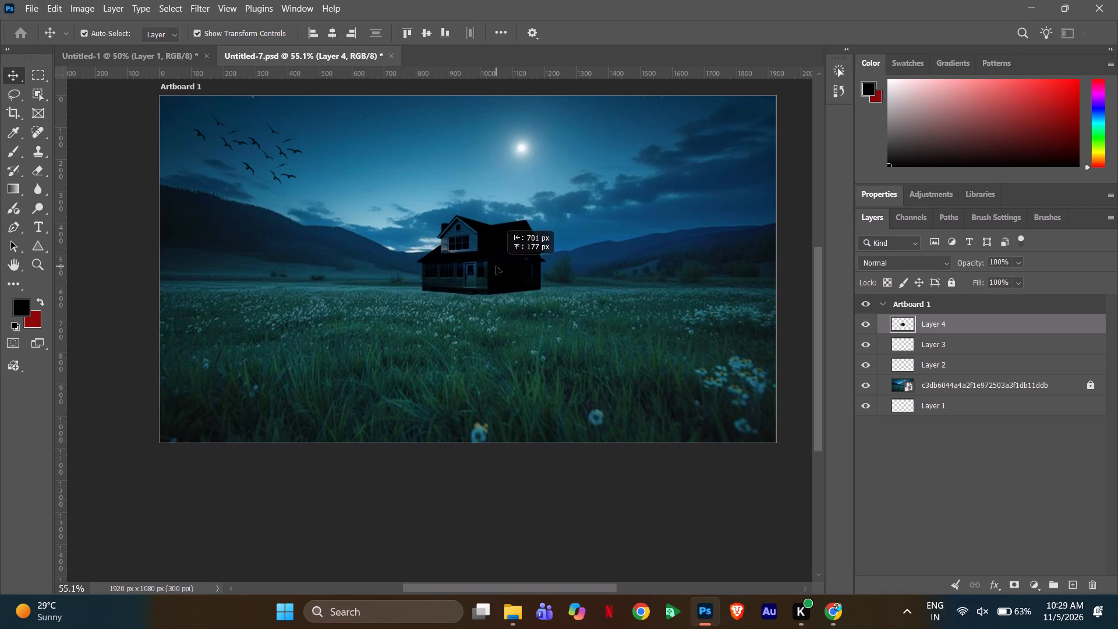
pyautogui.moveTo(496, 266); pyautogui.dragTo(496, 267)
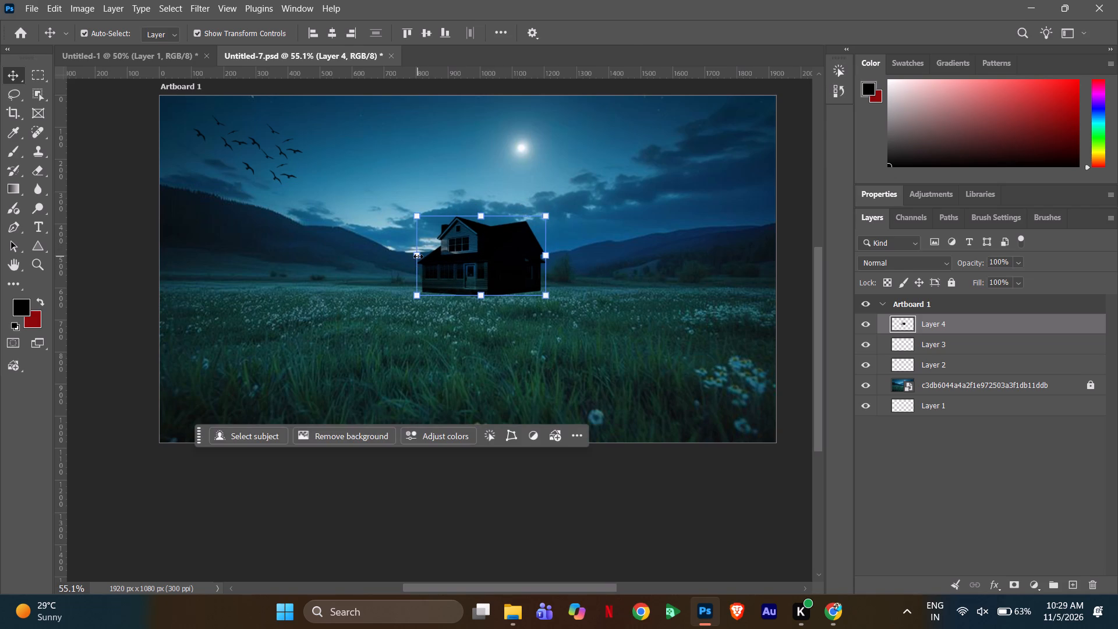
# Scale the house on Layer 4 proportionally to about 91.4%.
pyautogui.moveTo(418, 256); pyautogui.dragTo(429, 263)
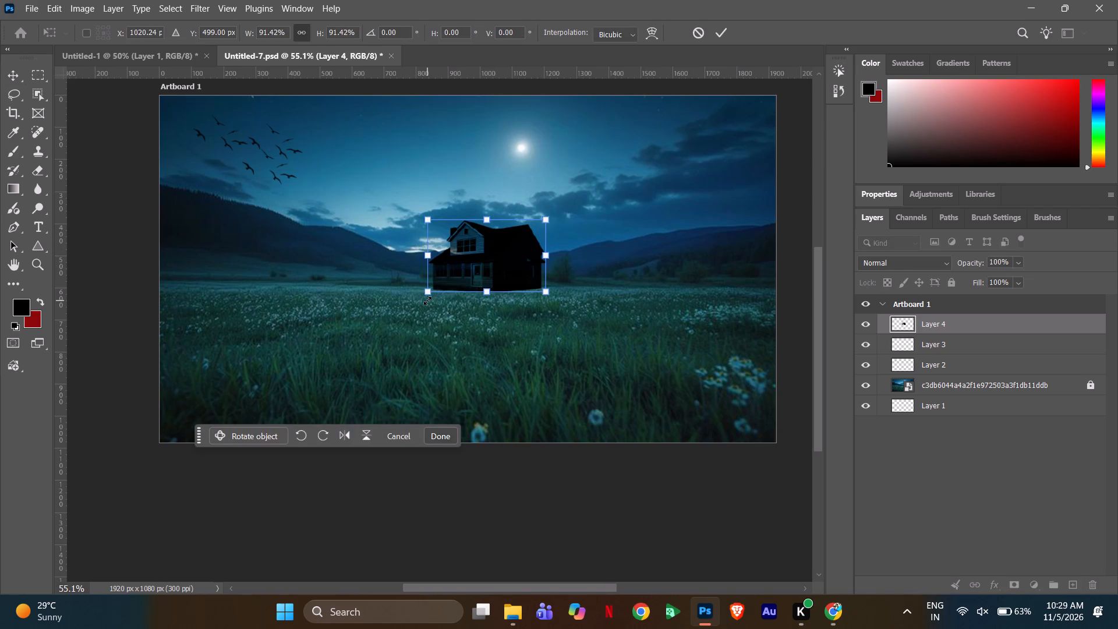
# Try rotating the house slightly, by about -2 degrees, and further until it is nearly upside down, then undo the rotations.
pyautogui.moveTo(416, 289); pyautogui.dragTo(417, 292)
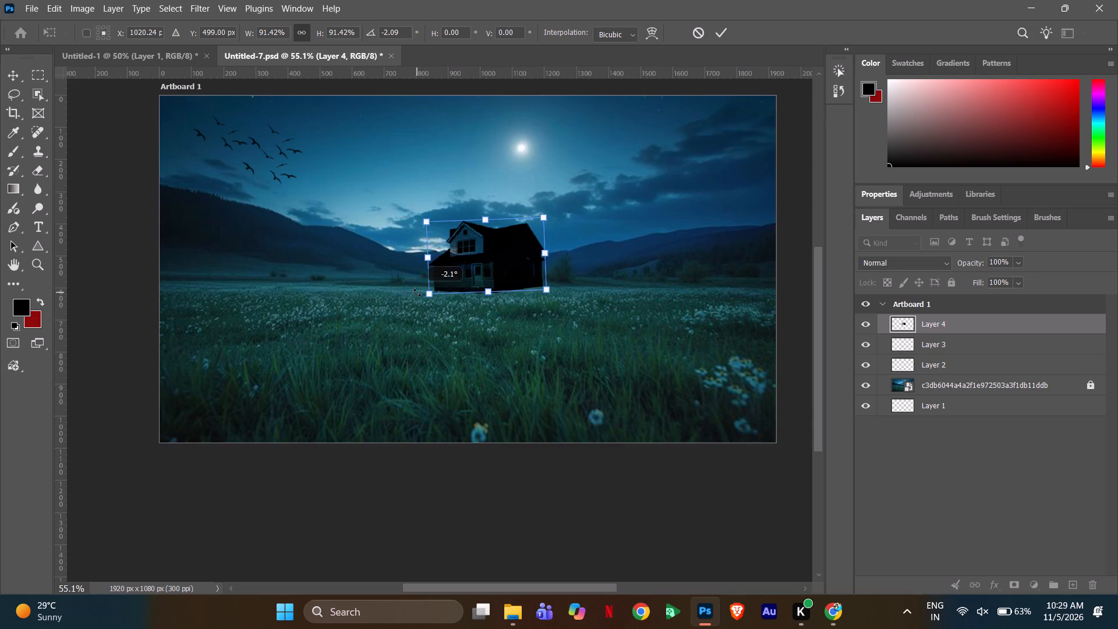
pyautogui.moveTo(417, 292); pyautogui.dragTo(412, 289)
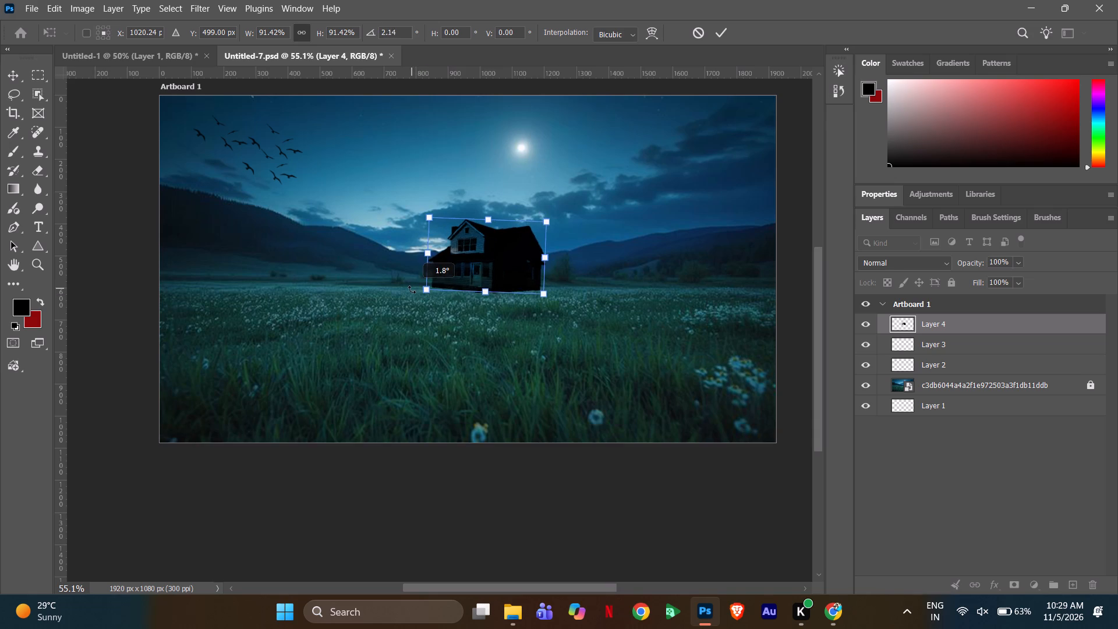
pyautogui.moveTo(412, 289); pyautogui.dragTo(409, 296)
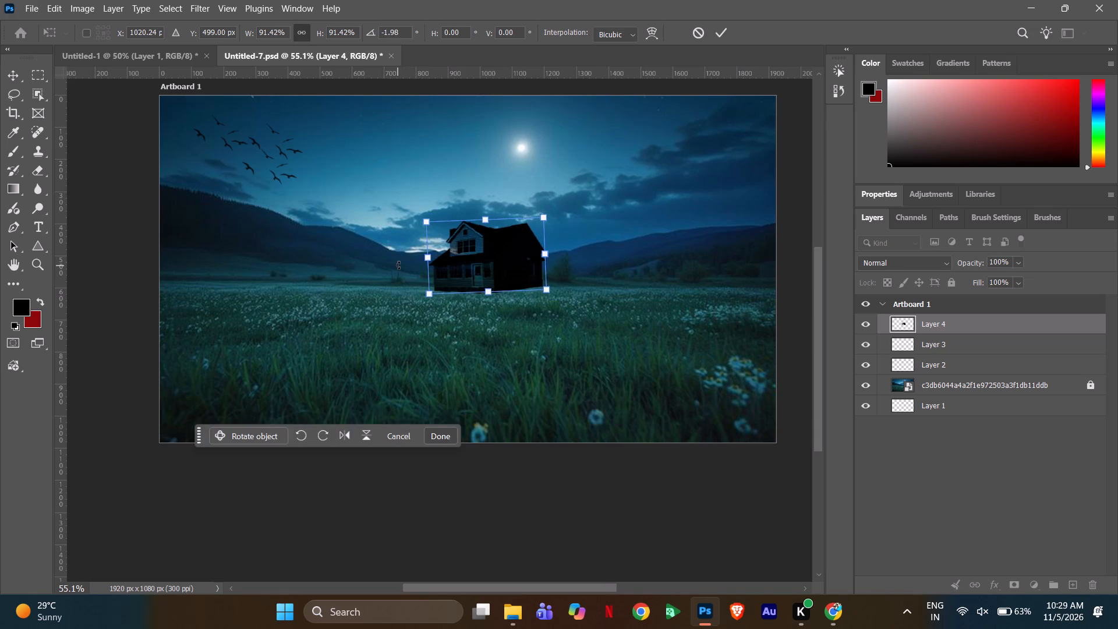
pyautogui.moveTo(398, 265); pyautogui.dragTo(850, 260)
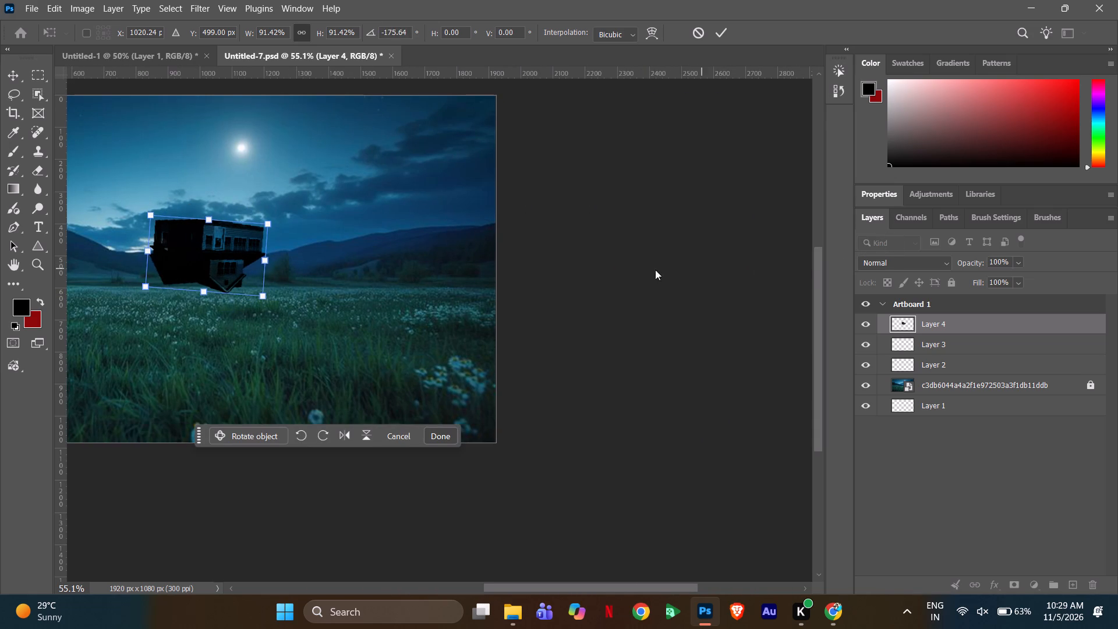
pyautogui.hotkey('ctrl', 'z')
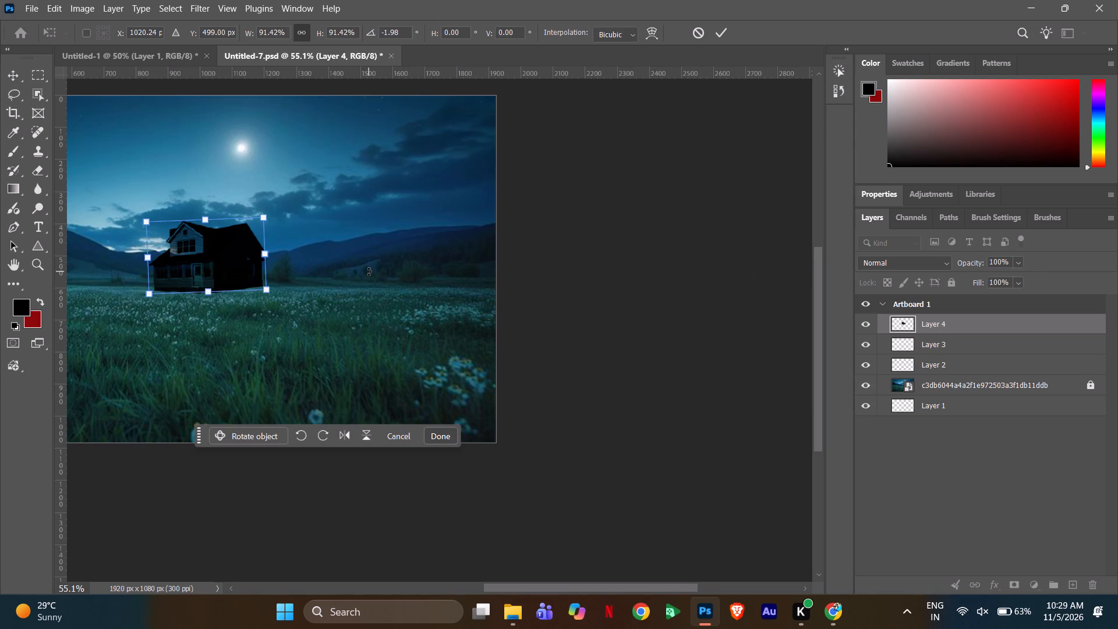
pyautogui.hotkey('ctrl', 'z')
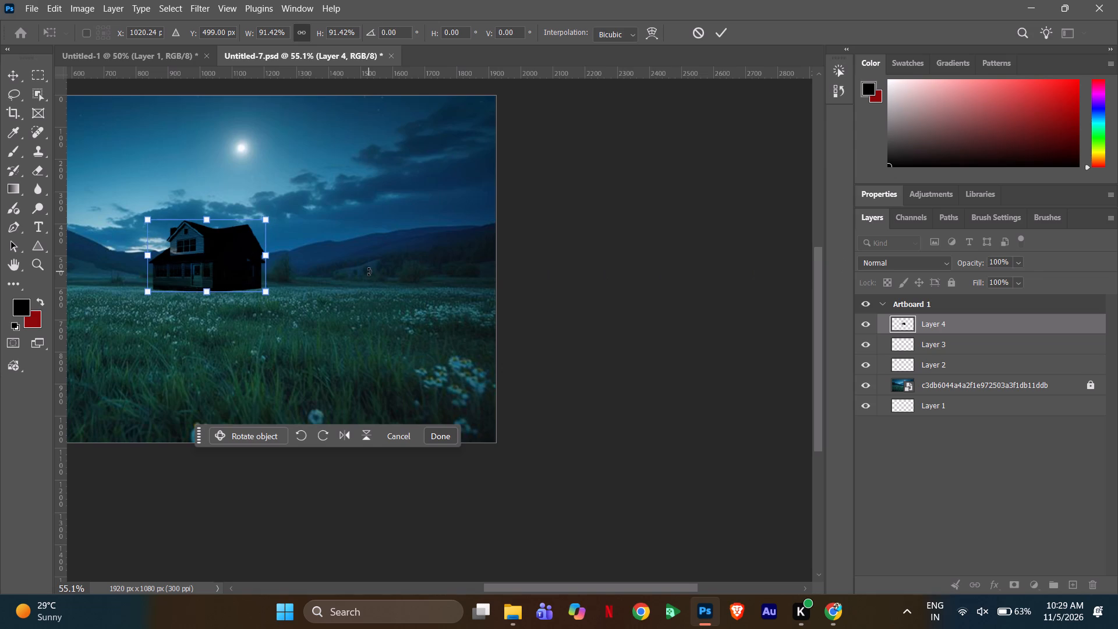
# Move the house to the meadow's edge on the artboard's right side, at about X 1708 px and Y 548 px.
pyautogui.moveTo(213, 260); pyautogui.dragTo(463, 288)
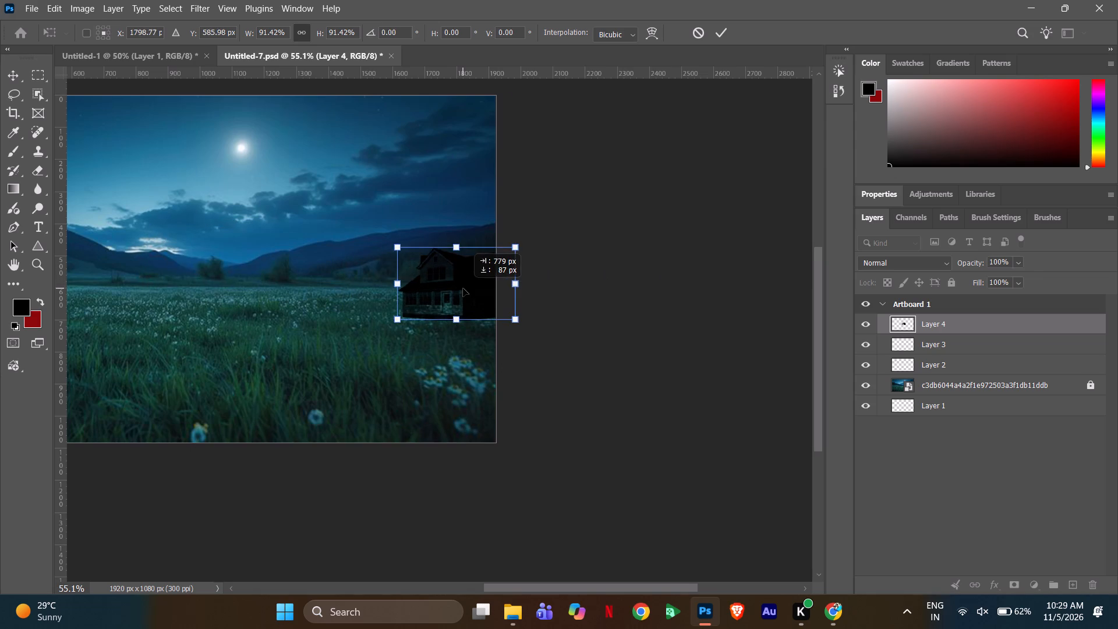
pyautogui.moveTo(463, 288); pyautogui.dragTo(430, 274)
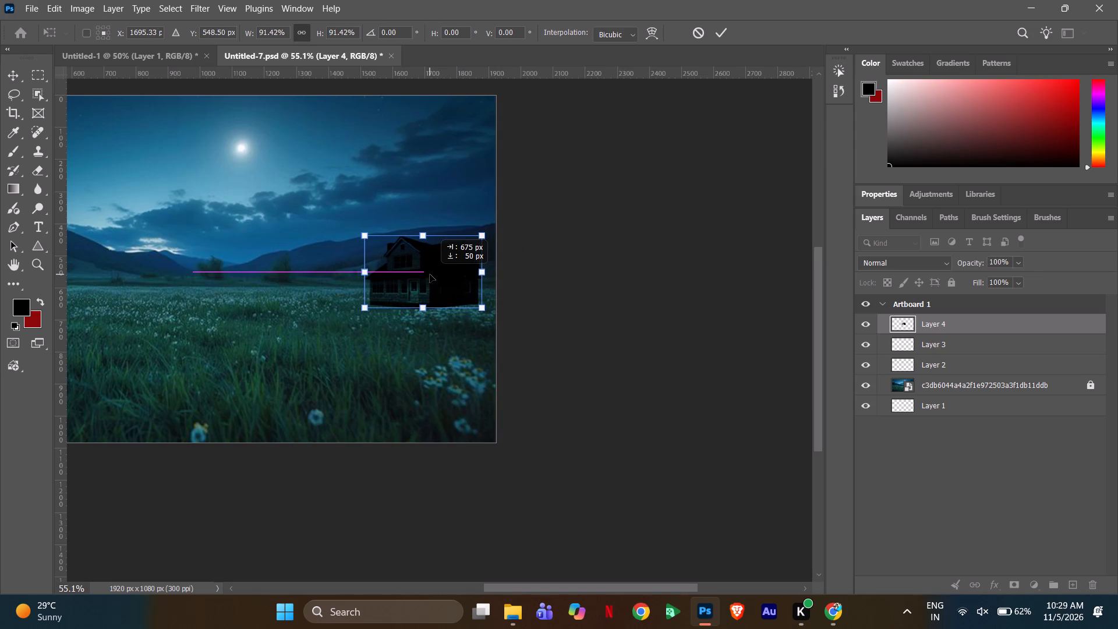
pyautogui.moveTo(430, 274); pyautogui.dragTo(434, 271)
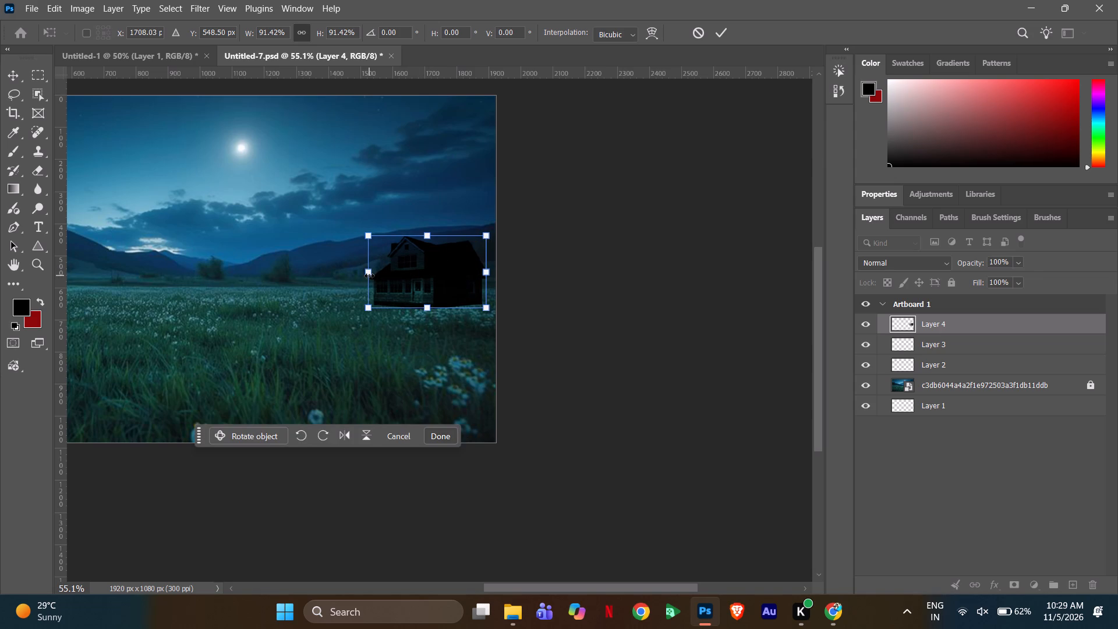
# Scale the house on Layer 4 proportionally to about 93.7% and apply the transform.
pyautogui.click(369, 277)
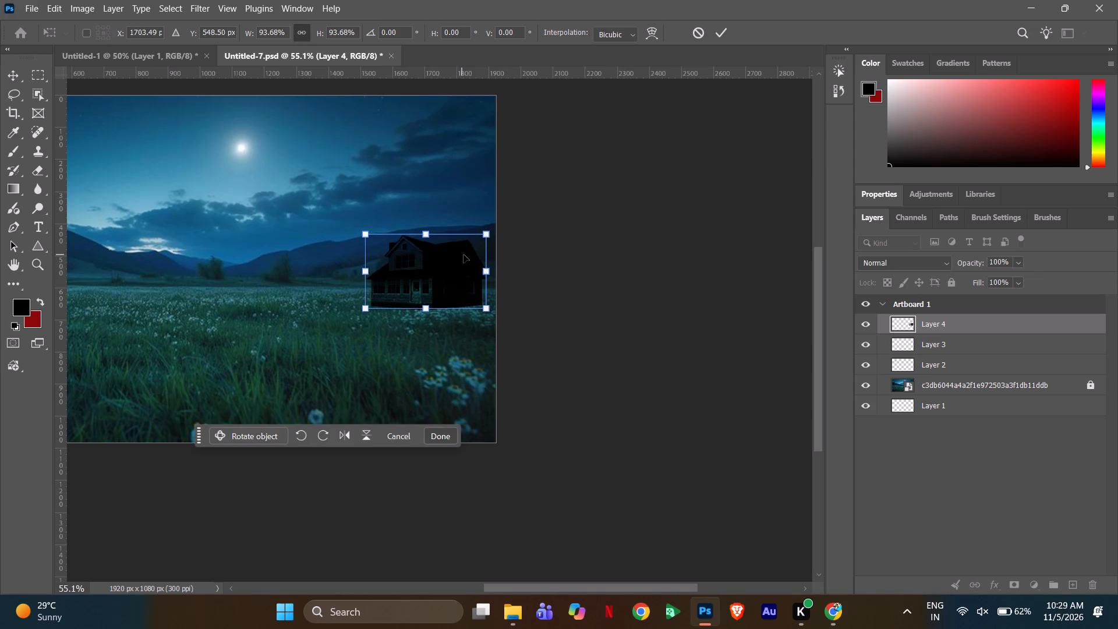
pyautogui.click(446, 440)
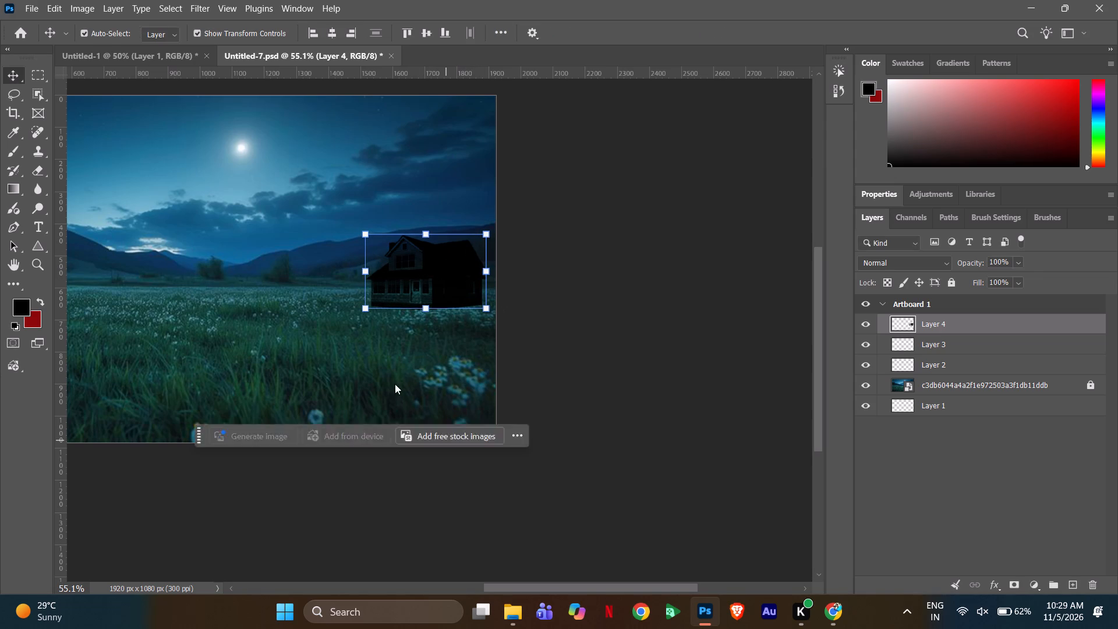
# Deselect the house and activate the Brush tool with the family silhouette tip on Layer 3.
pyautogui.press('space')
pyautogui.press('space')
pyautogui.press('space')
pyautogui.press('space')
pyautogui.press('space')
pyautogui.press('space')
pyautogui.press('space')
pyautogui.press('space')
pyautogui.press('space')
pyautogui.press('space')
pyautogui.press('space')
pyautogui.press('space')
pyautogui.press('space')
pyautogui.press('space')
pyautogui.press('space')
pyautogui.press('space')
pyautogui.press('space')
pyautogui.press('space')
pyautogui.press('space')
pyautogui.press('space')
pyautogui.moveTo(325, 355); pyautogui.dragTo(600, 388)
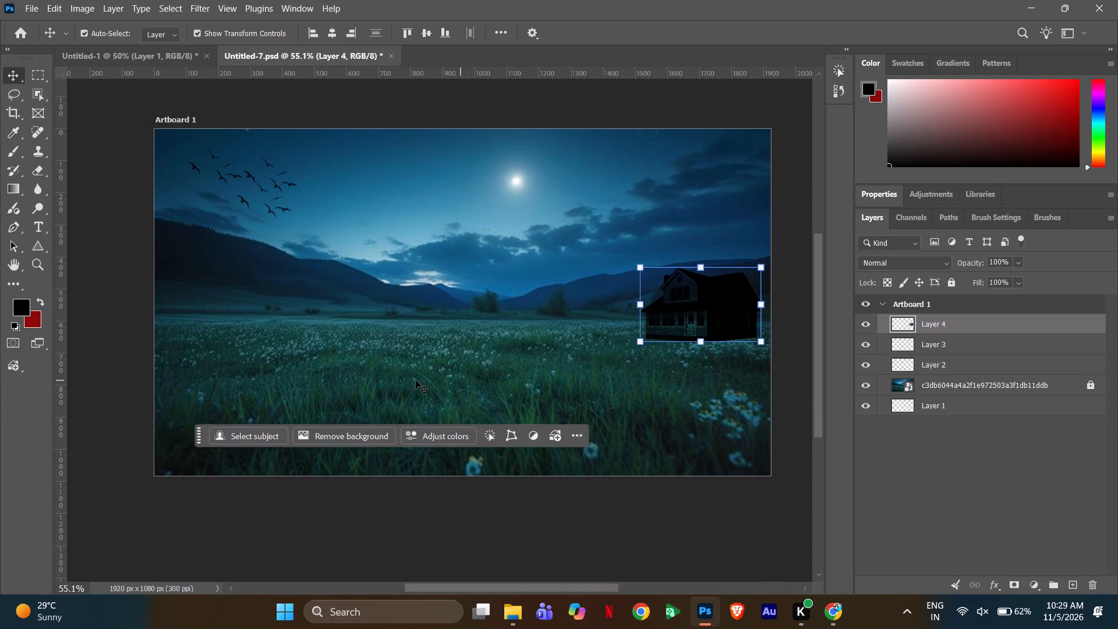
pyautogui.click(490, 395)
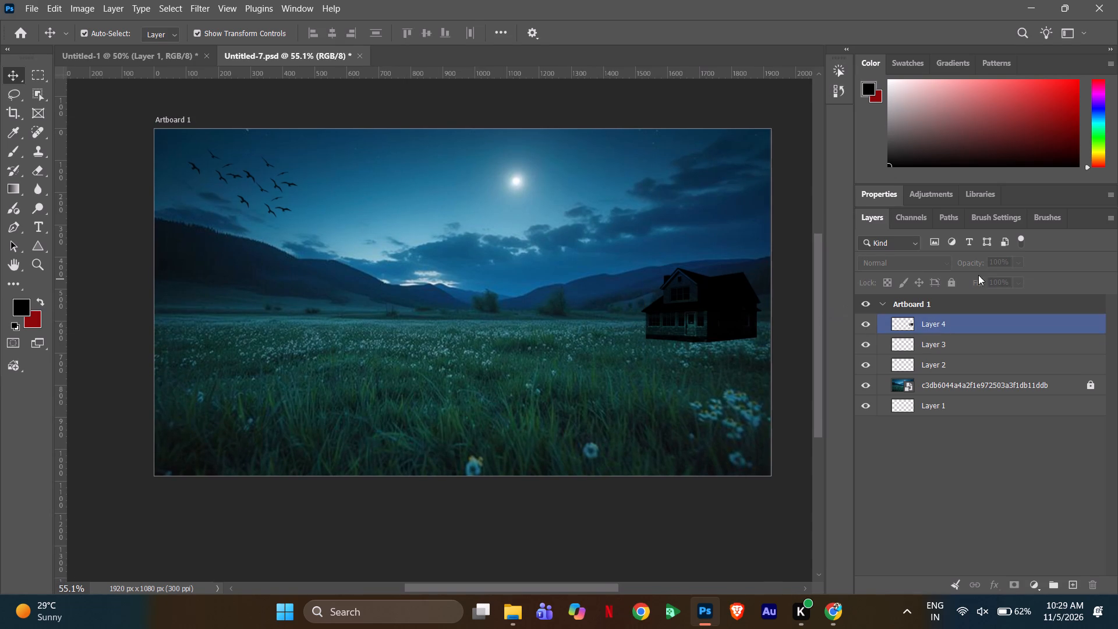
pyautogui.click(1012, 220)
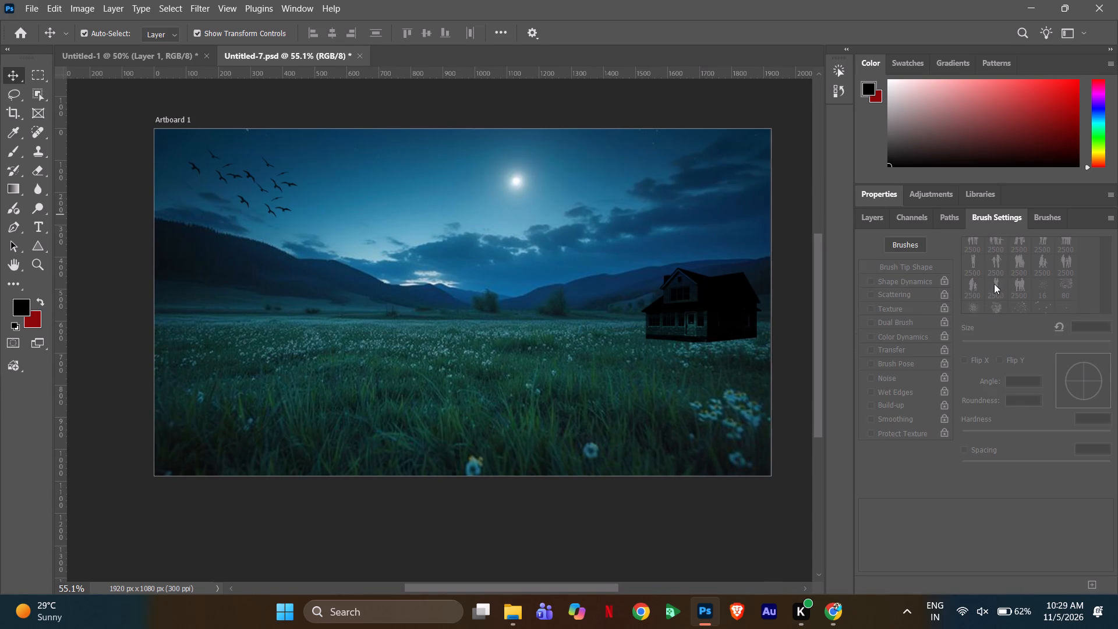
pyautogui.click(974, 253)
pyautogui.click(11, 151)
pyautogui.click(593, 384)
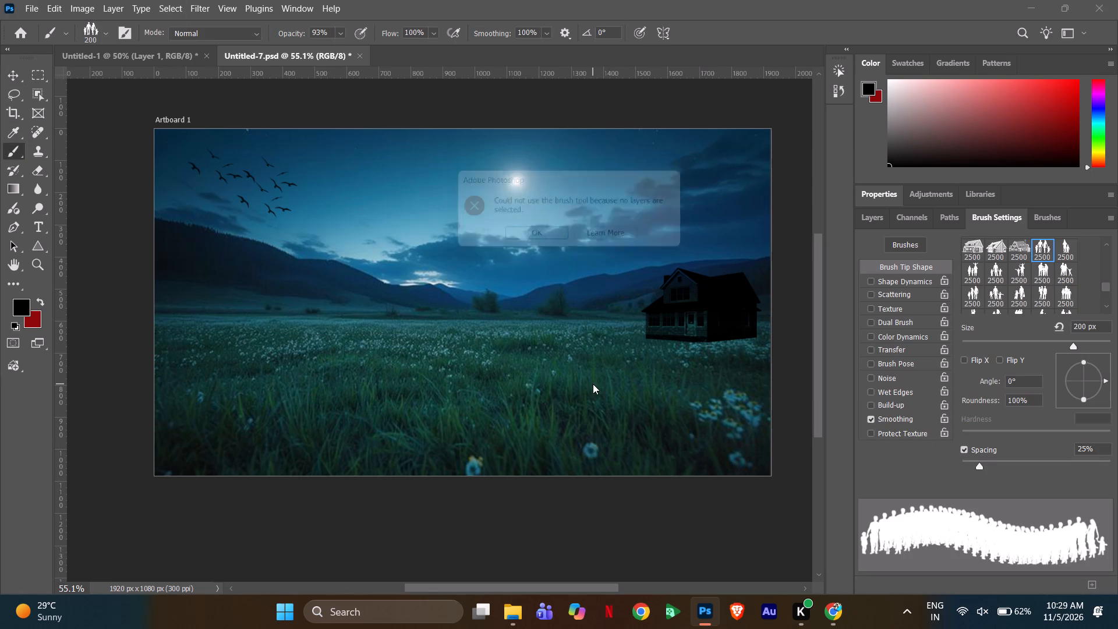
pyautogui.click(525, 235)
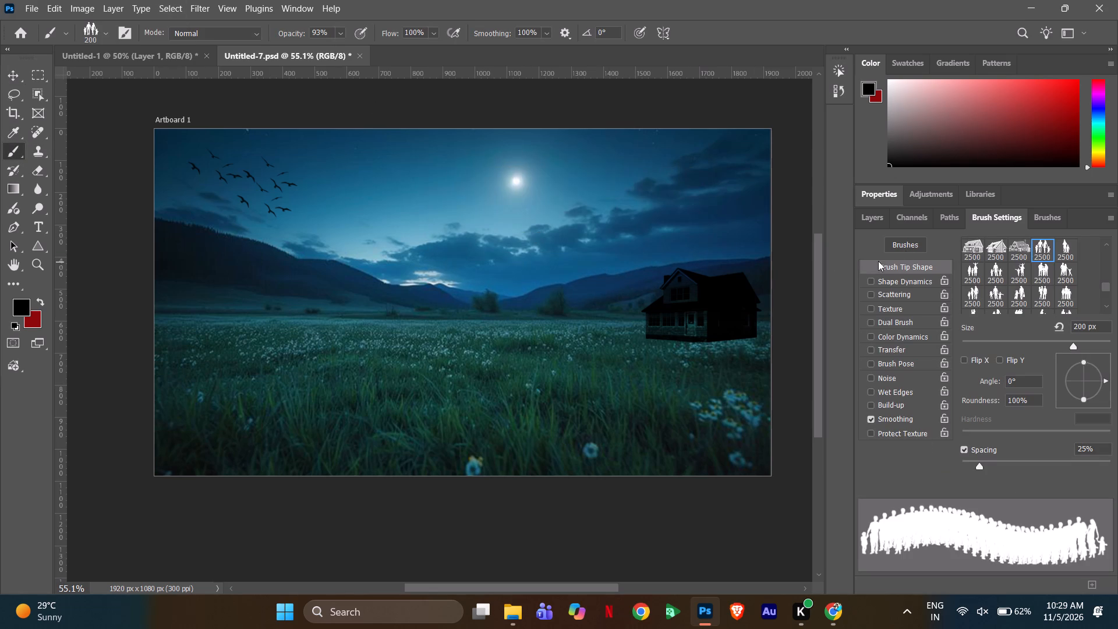
pyautogui.click(868, 222)
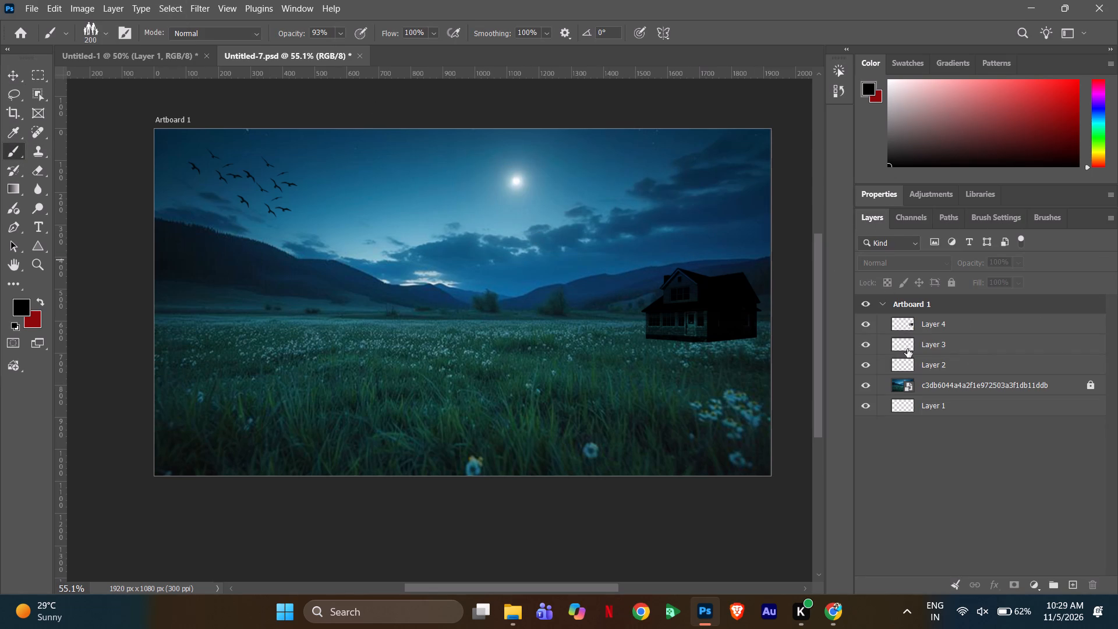
pyautogui.click(907, 349)
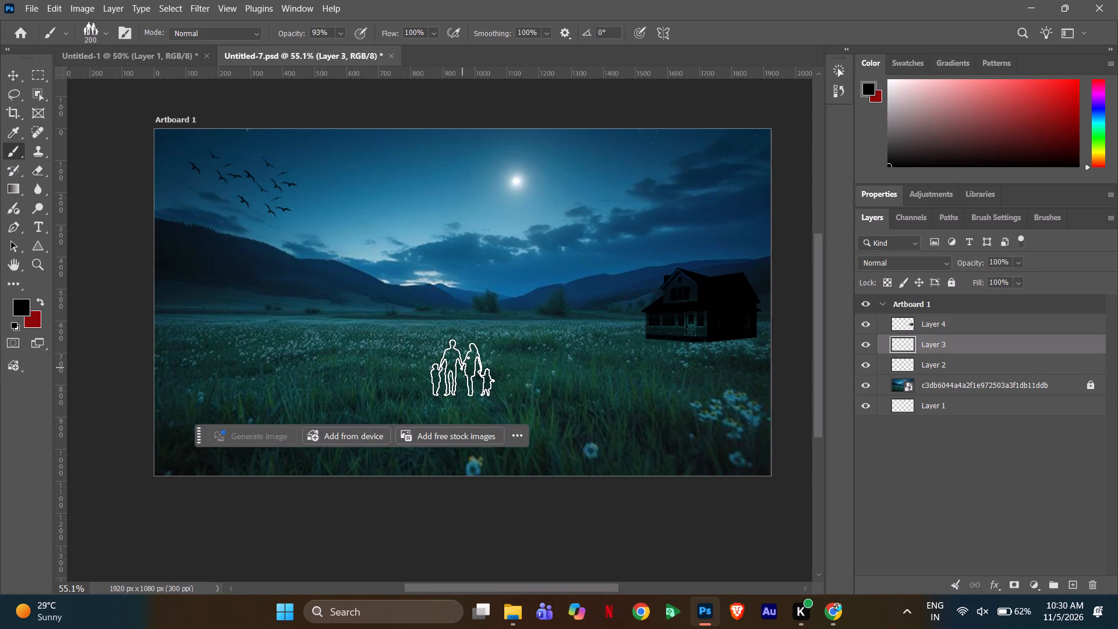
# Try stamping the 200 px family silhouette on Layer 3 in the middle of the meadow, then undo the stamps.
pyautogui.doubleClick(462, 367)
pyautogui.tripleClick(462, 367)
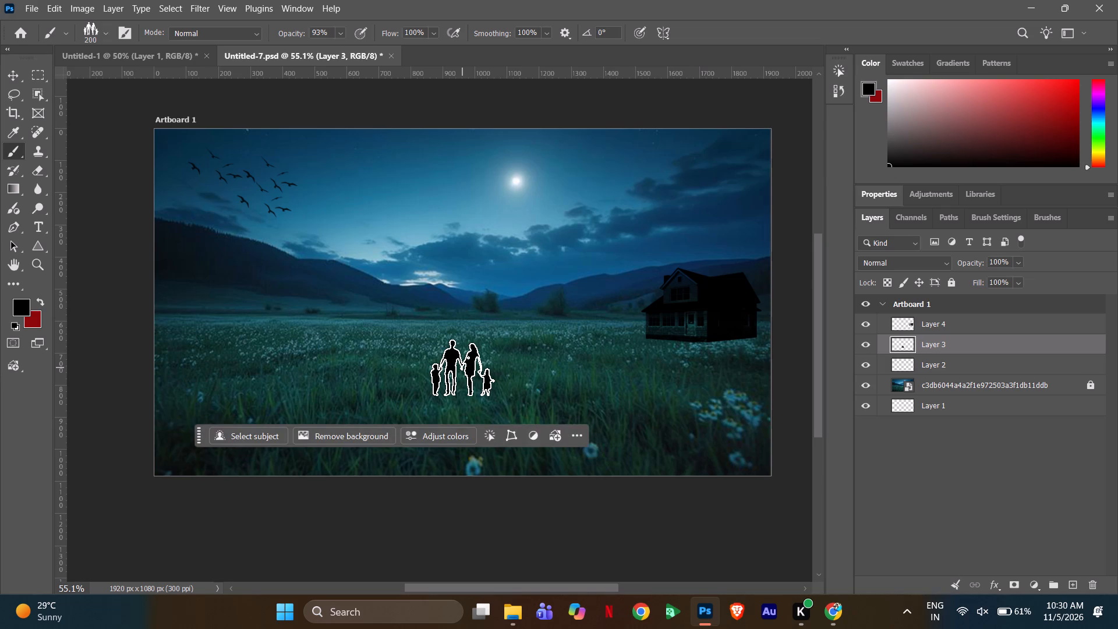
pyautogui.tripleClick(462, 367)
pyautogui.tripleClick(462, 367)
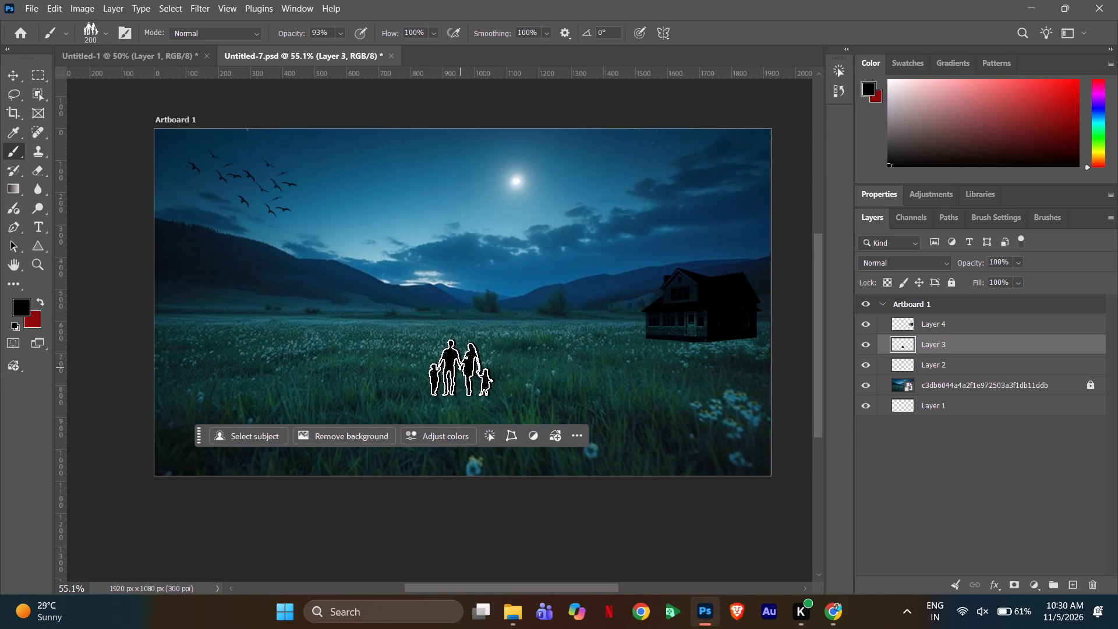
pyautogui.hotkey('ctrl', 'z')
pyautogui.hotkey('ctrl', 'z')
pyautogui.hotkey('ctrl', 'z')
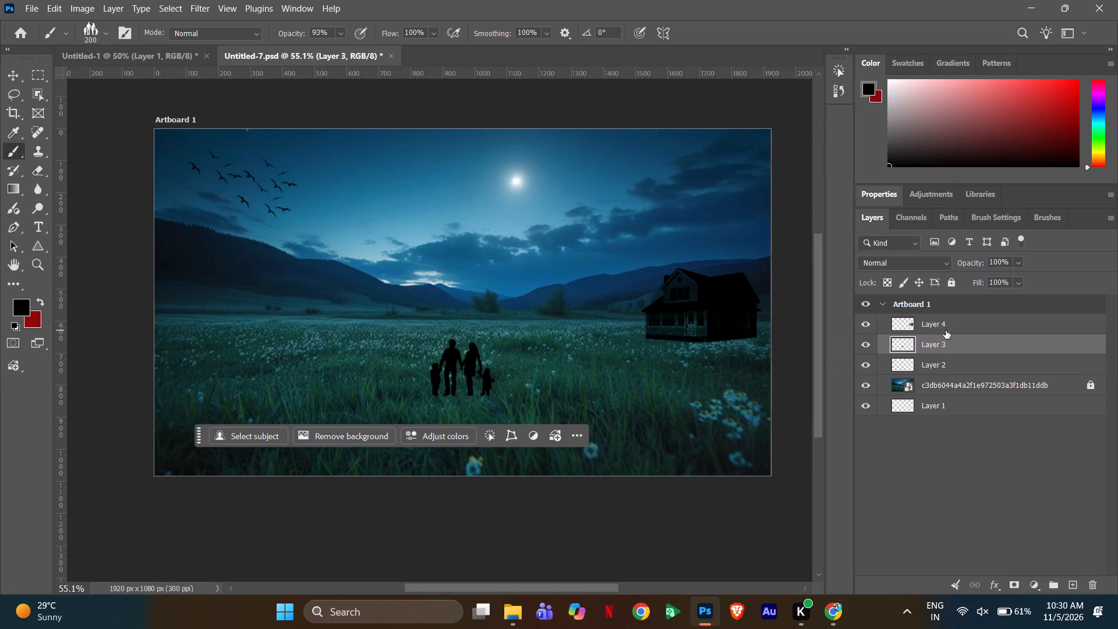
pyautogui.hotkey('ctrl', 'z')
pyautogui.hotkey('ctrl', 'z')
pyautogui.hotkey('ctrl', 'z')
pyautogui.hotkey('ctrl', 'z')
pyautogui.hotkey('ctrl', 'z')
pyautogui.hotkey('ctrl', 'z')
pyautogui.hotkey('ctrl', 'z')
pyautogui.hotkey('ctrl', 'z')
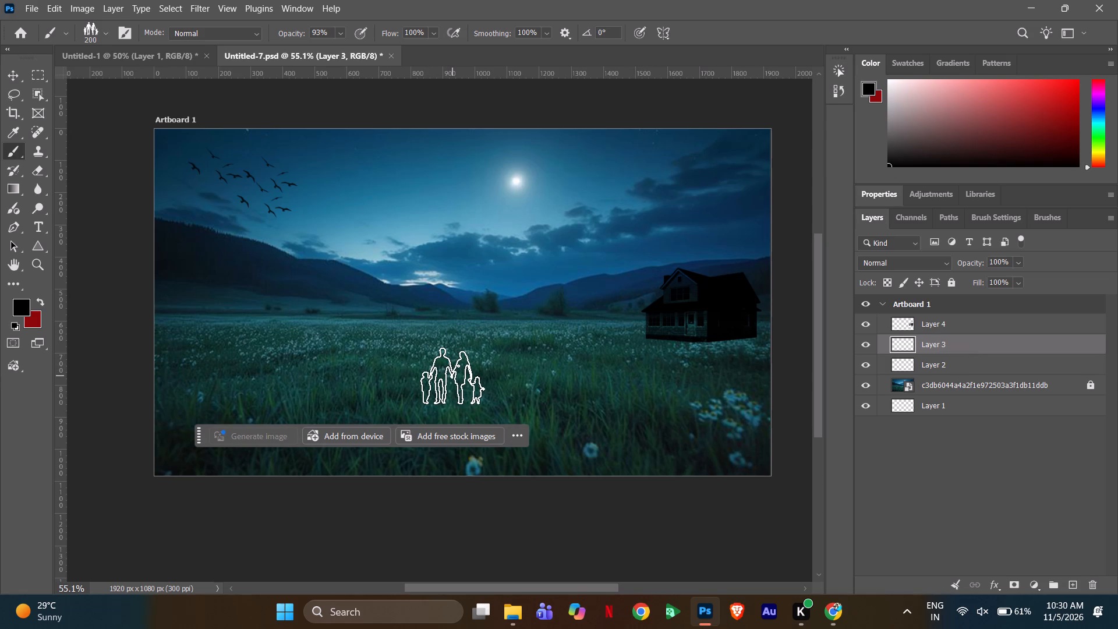
# Stamp the family silhouette at 250 px in black on Layer 3 mid-meadow, repeating on the same spot until solid.
pyautogui.press(']')
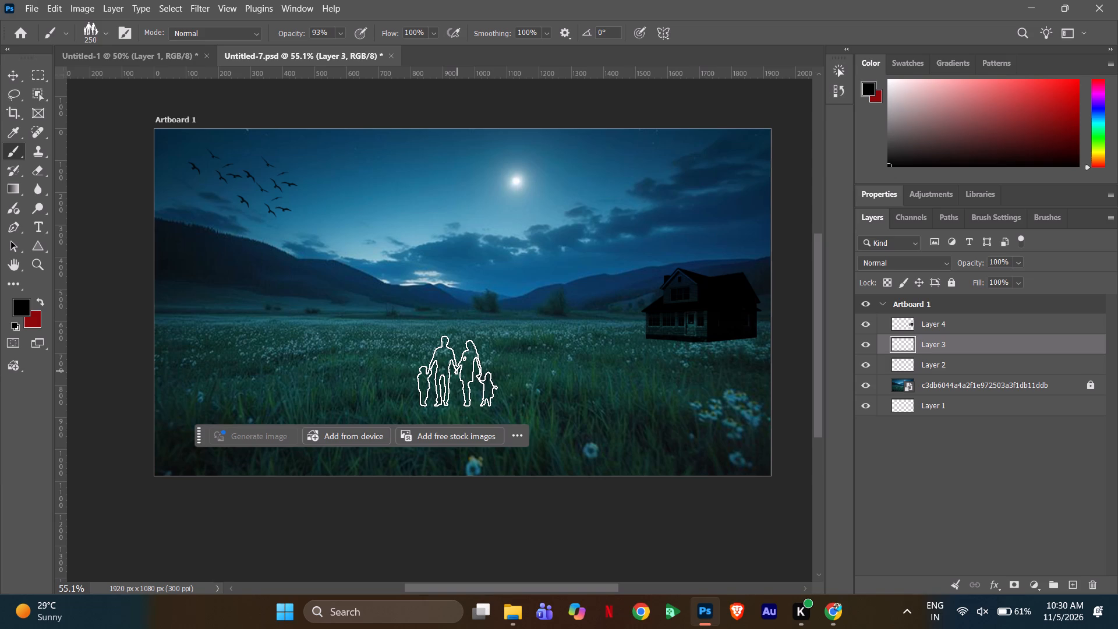
pyautogui.tripleClick(457, 371)
pyautogui.tripleClick(457, 371)
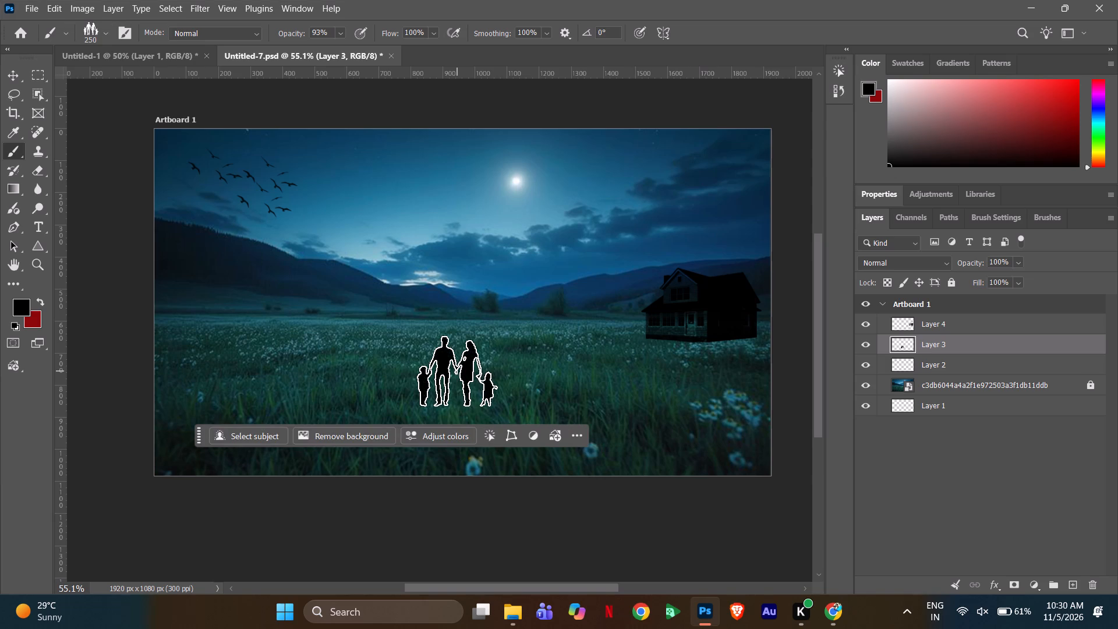
pyautogui.tripleClick(457, 371)
pyautogui.click(457, 371)
pyautogui.tripleClick(457, 371)
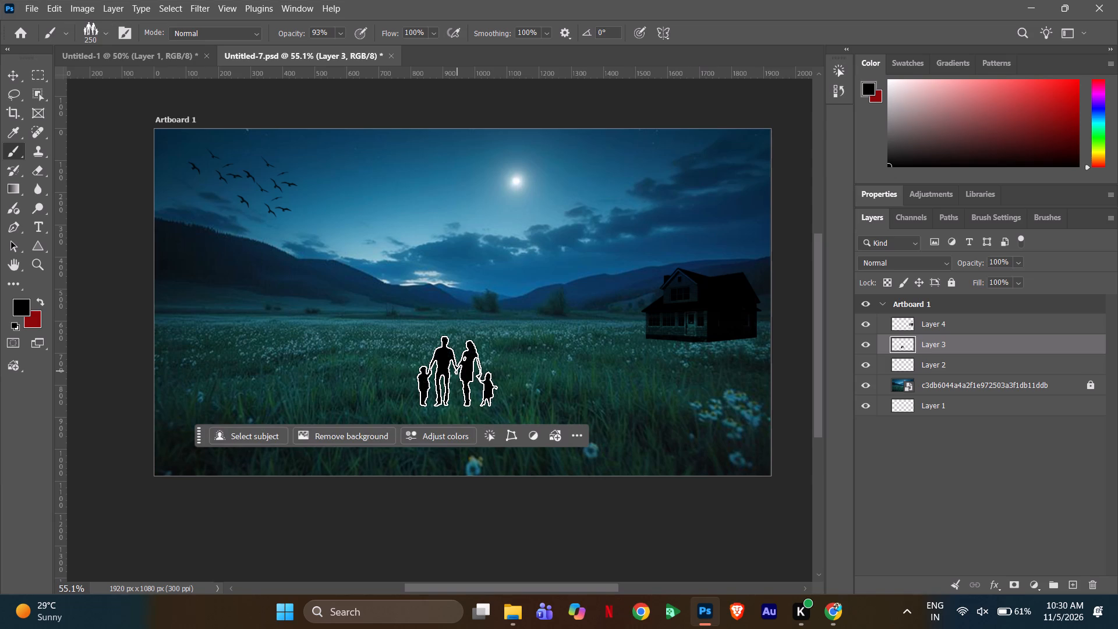
pyautogui.tripleClick(457, 371)
pyautogui.tripleClick(457, 371)
pyautogui.tripleClick(457, 371)
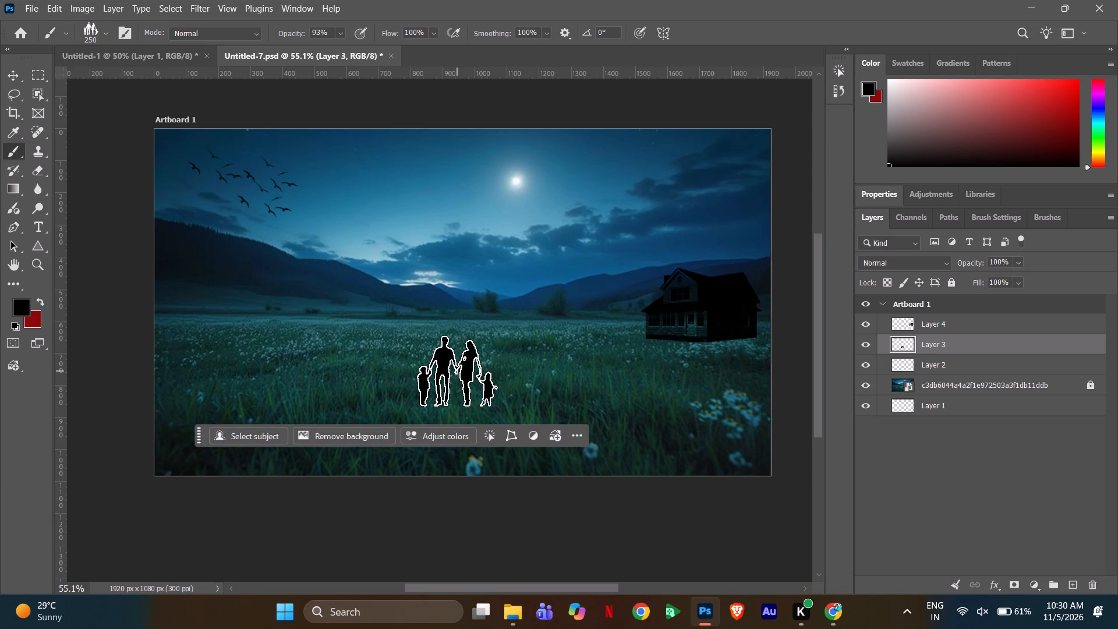
pyautogui.tripleClick(457, 371)
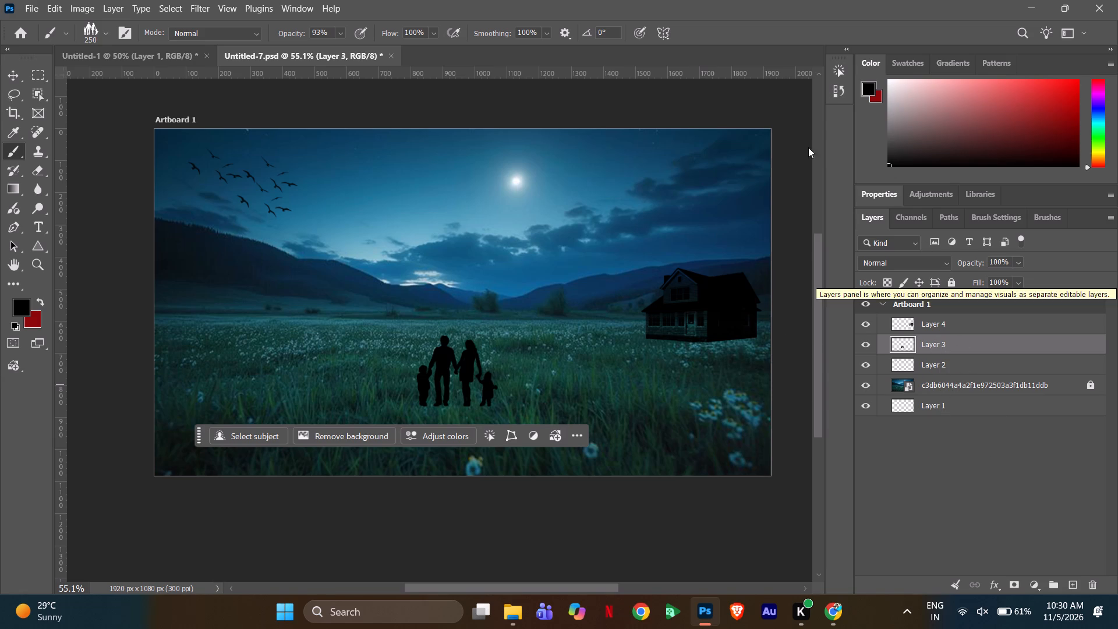
# Add a black, hide-all layer mask to Layer 3.
pyautogui.keyDown('alt'); pyautogui.click(1009, 584); pyautogui.keyUp('alt')
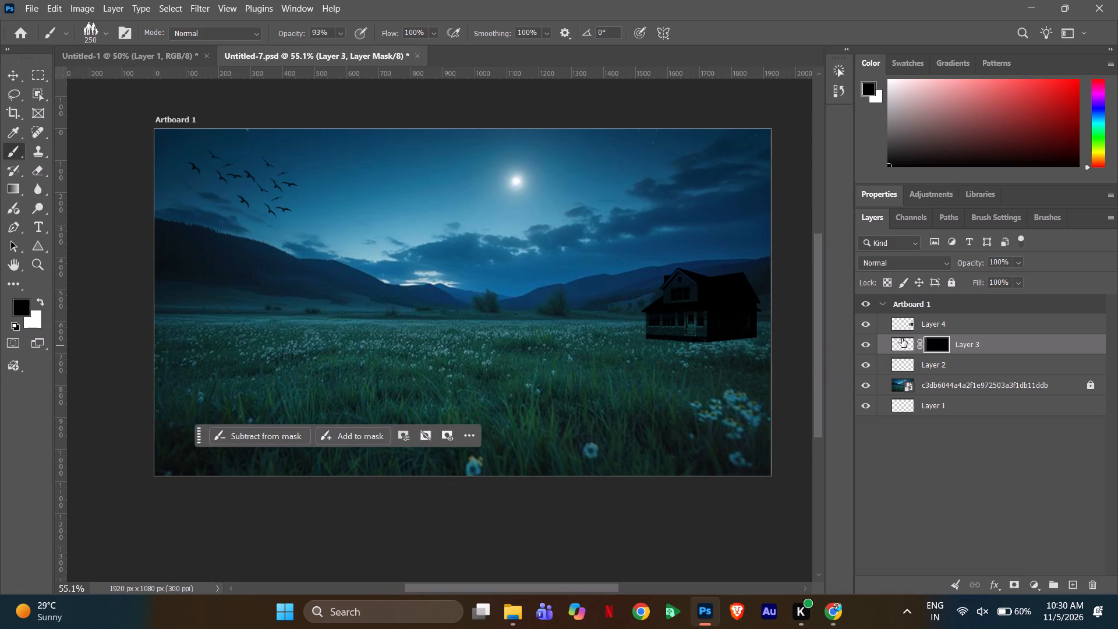
# Reveal the family by painting white on Layer 3's mask with a 250 px Hard Round brush.
pyautogui.click(38, 301)
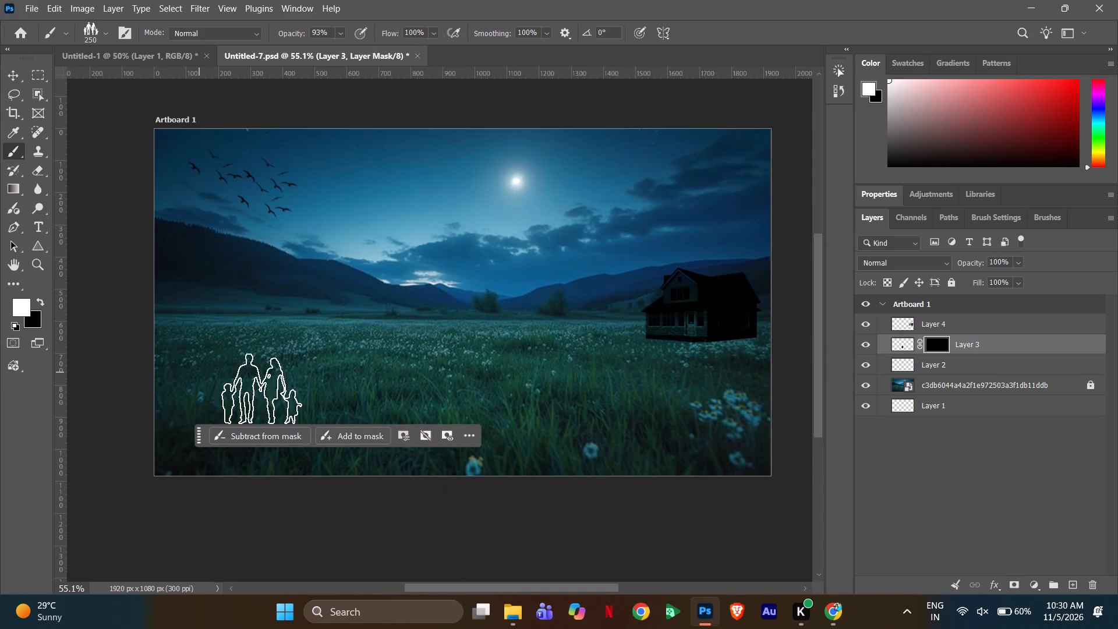
pyautogui.click(939, 345)
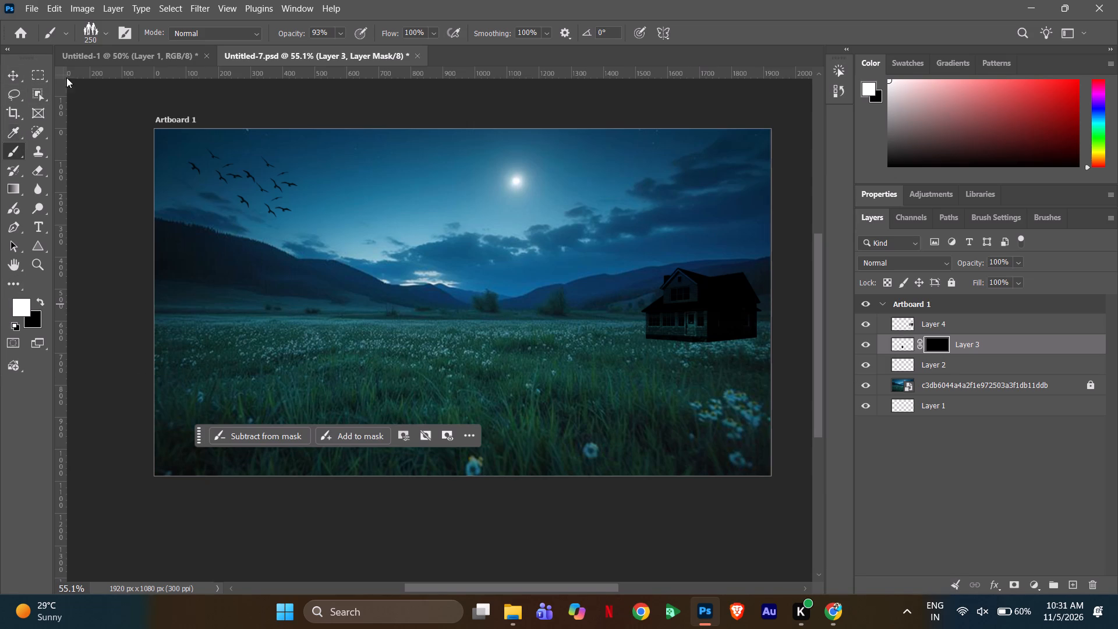
pyautogui.click(104, 33)
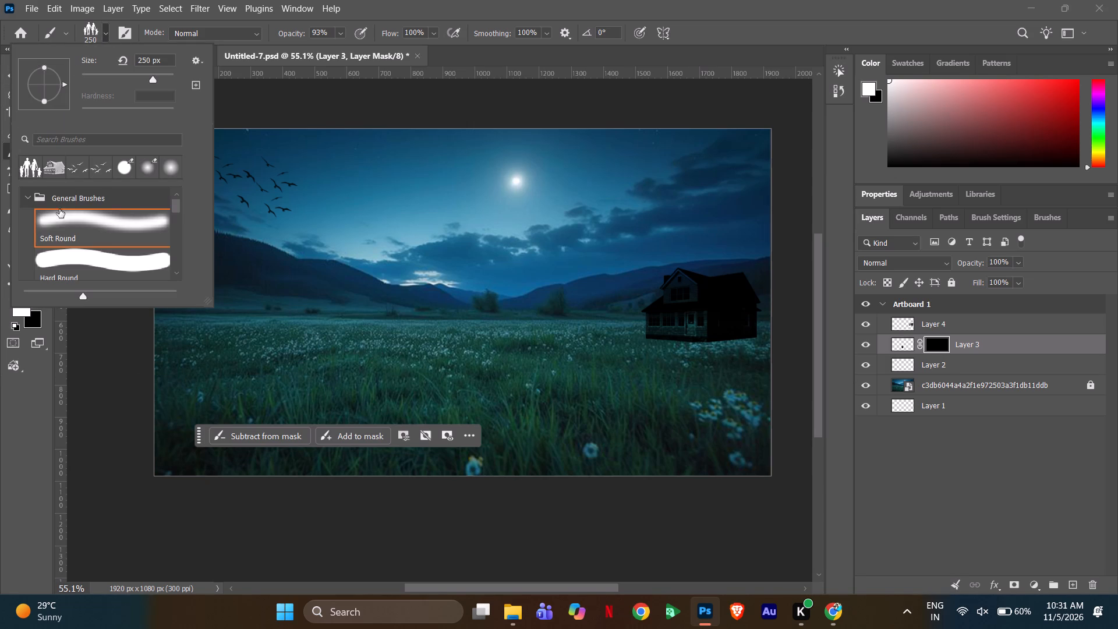
pyautogui.click(56, 253)
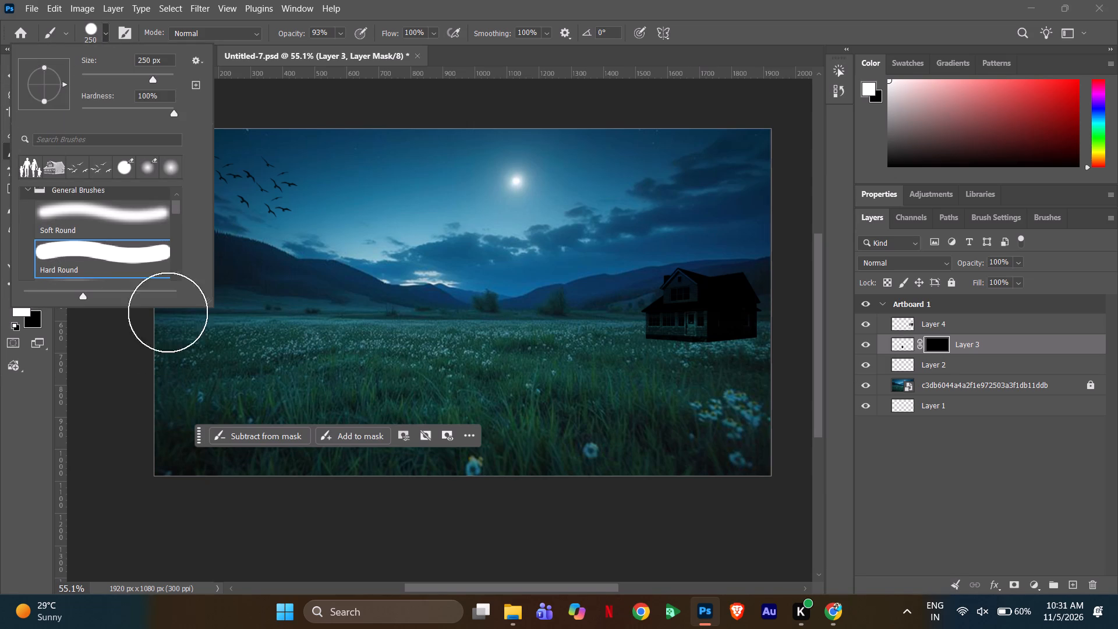
pyautogui.moveTo(519, 400); pyautogui.dragTo(409, 388)
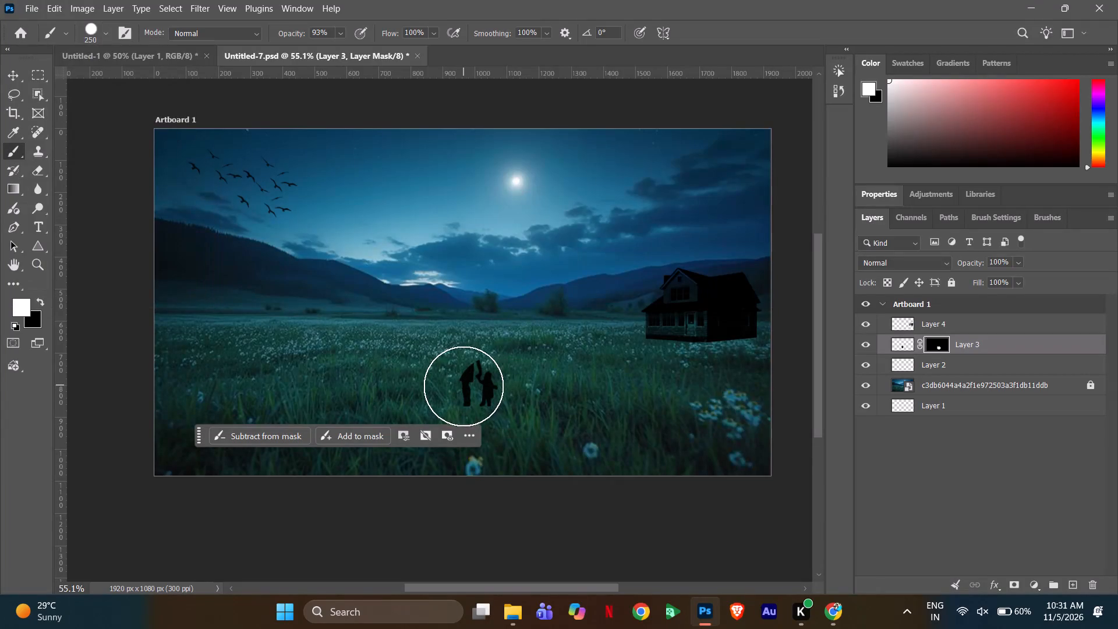
pyautogui.moveTo(470, 381); pyautogui.dragTo(468, 366)
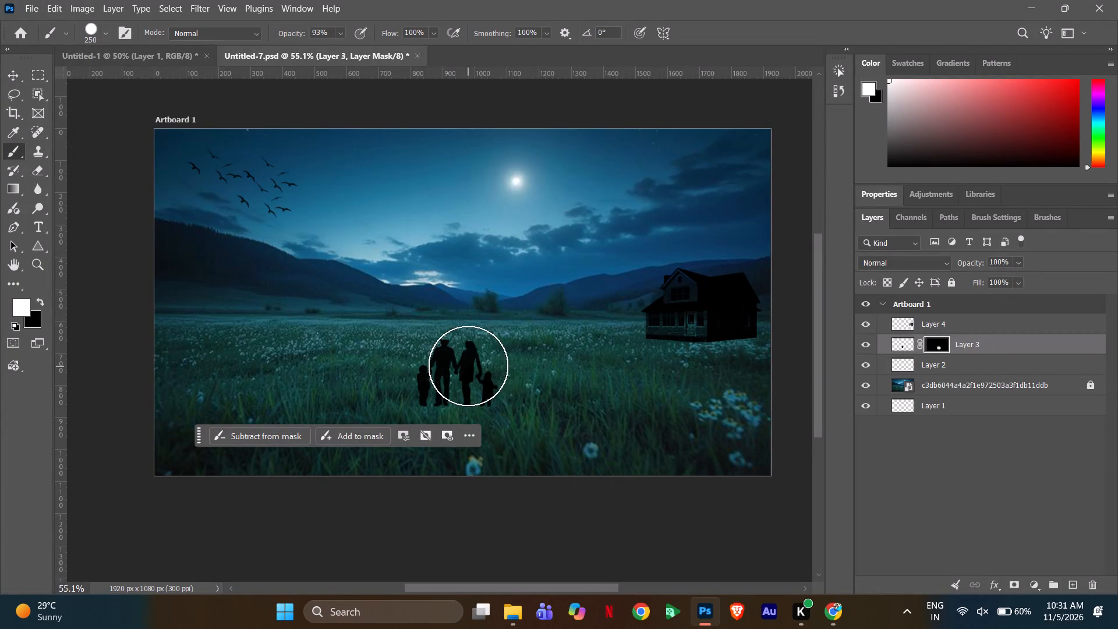
pyautogui.moveTo(468, 366); pyautogui.dragTo(483, 363)
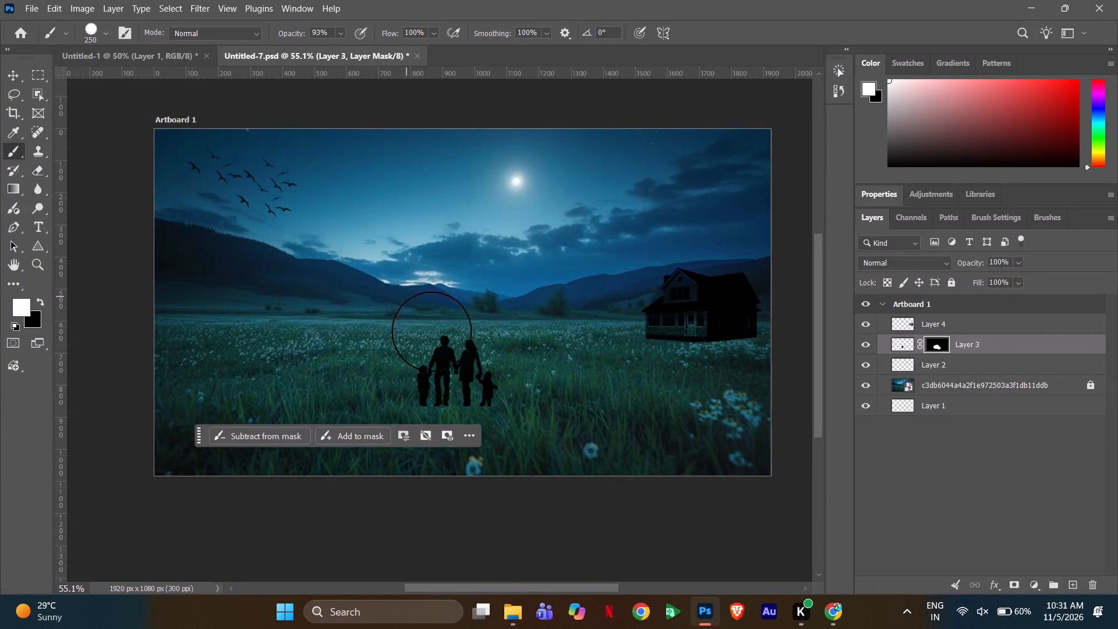
pyautogui.doubleClick(451, 356)
pyautogui.moveTo(451, 358); pyautogui.dragTo(451, 366)
pyautogui.doubleClick(452, 366)
# Set the brush opacity to 100% and paint white over the whole family on Layer 3's mask.
pyautogui.moveTo(288, 34); pyautogui.dragTo(384, 56)
pyautogui.moveTo(424, 384); pyautogui.dragTo(452, 396)
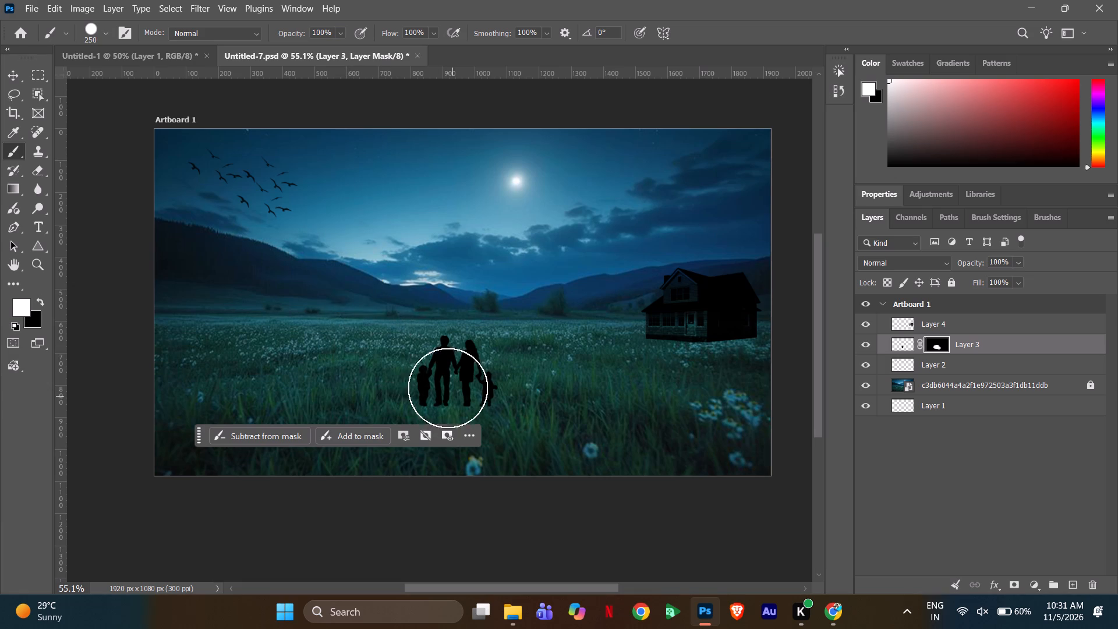
pyautogui.moveTo(417, 371); pyautogui.dragTo(469, 380)
pyautogui.moveTo(445, 362); pyautogui.dragTo(484, 397)
pyautogui.moveTo(452, 349); pyautogui.dragTo(457, 383)
pyautogui.moveTo(394, 318); pyautogui.dragTo(486, 388)
pyautogui.moveTo(440, 357); pyautogui.dragTo(478, 374)
pyautogui.moveTo(447, 354); pyautogui.dragTo(500, 398)
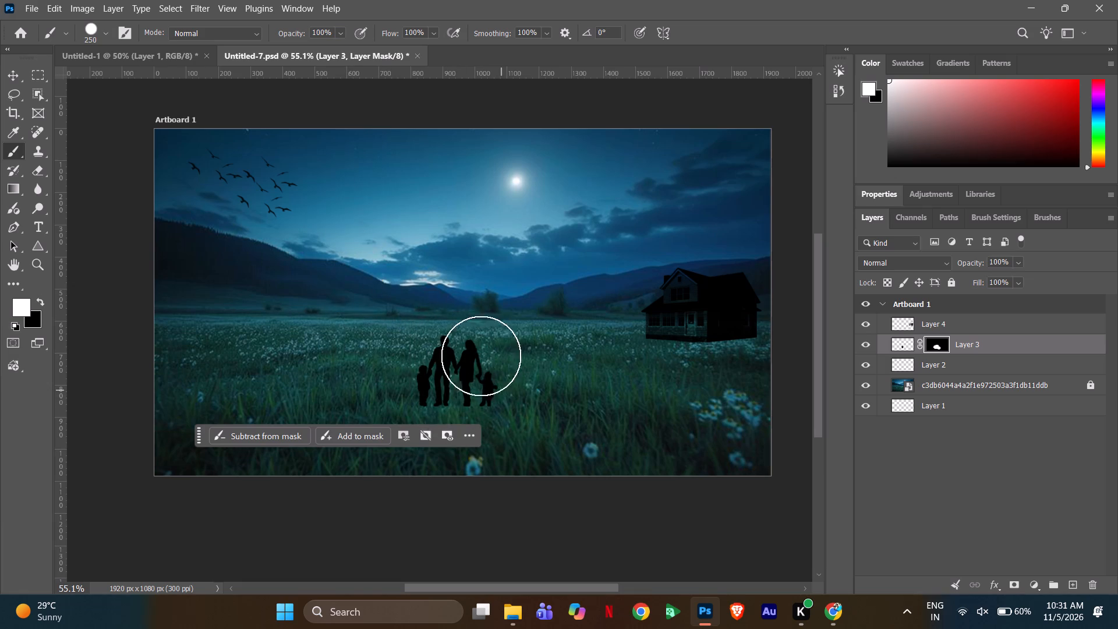
pyautogui.moveTo(450, 374); pyautogui.dragTo(490, 398)
pyautogui.moveTo(428, 376); pyautogui.dragTo(500, 392)
pyautogui.moveTo(480, 355); pyautogui.dragTo(468, 440)
pyautogui.moveTo(452, 366); pyautogui.dragTo(420, 407)
pyautogui.moveTo(432, 358); pyautogui.dragTo(444, 398)
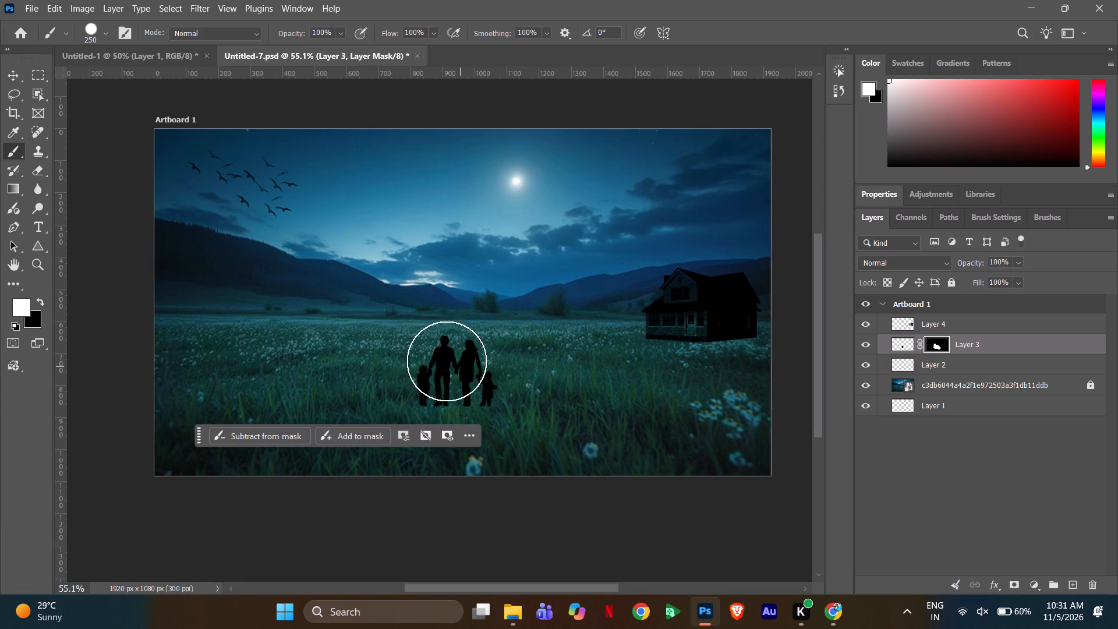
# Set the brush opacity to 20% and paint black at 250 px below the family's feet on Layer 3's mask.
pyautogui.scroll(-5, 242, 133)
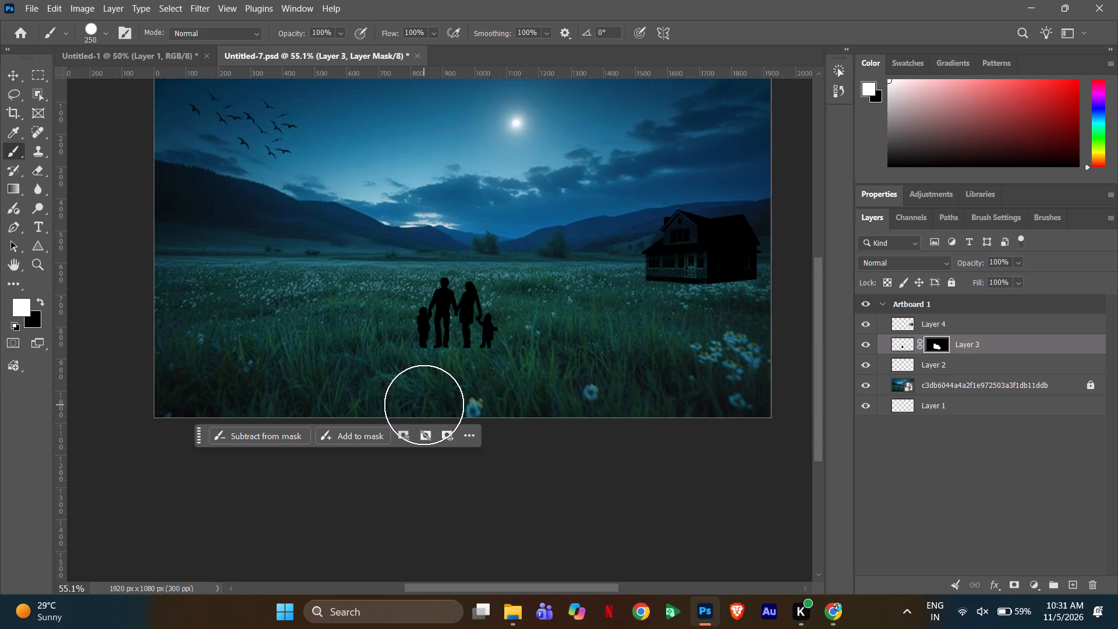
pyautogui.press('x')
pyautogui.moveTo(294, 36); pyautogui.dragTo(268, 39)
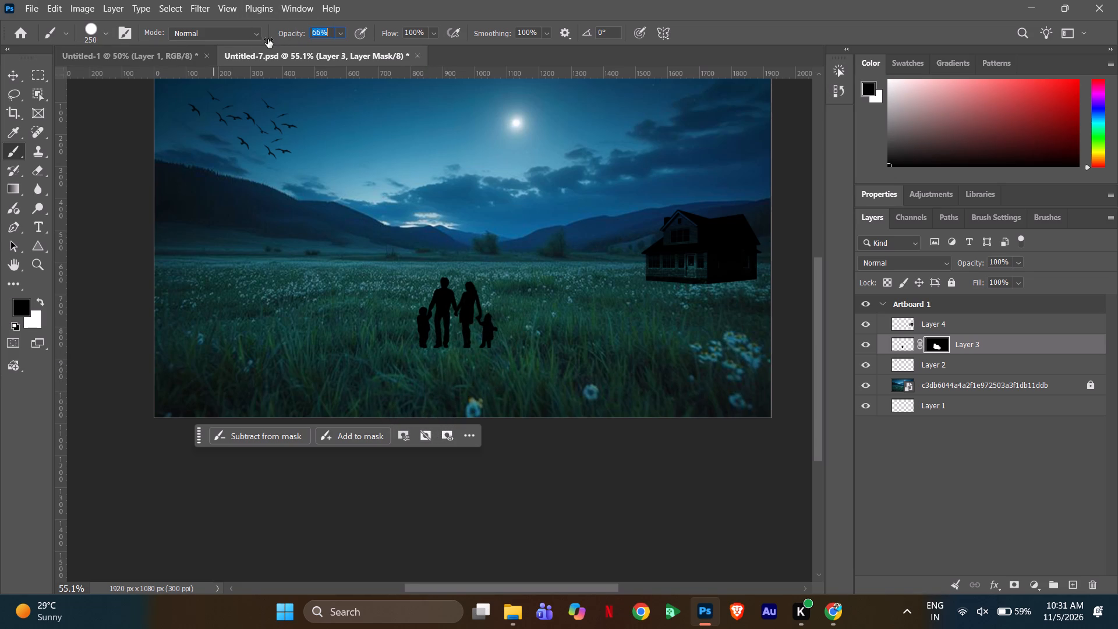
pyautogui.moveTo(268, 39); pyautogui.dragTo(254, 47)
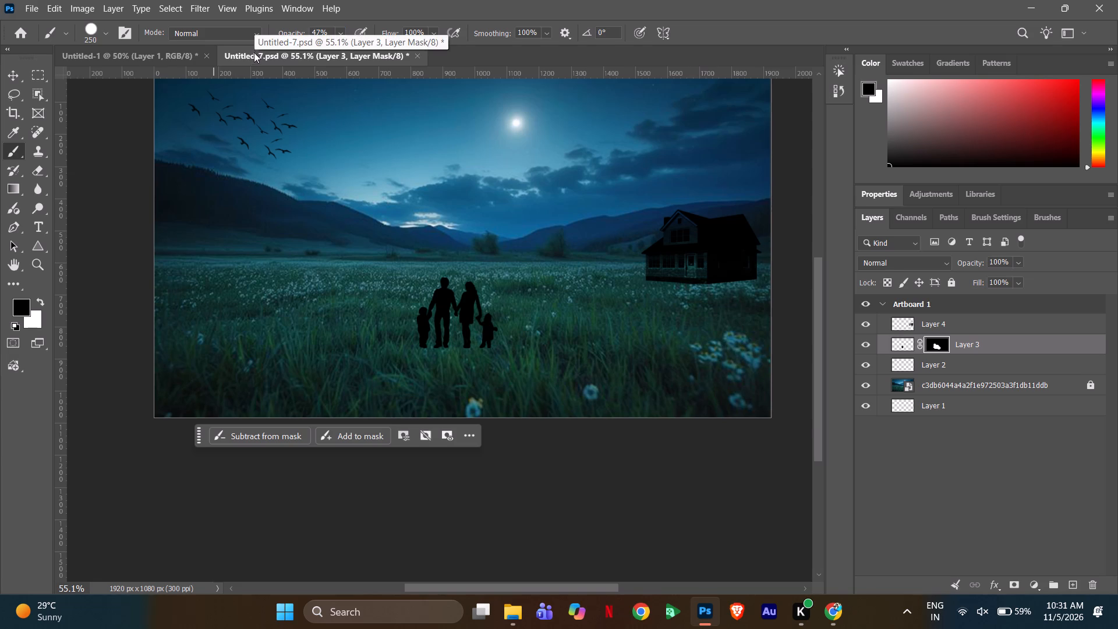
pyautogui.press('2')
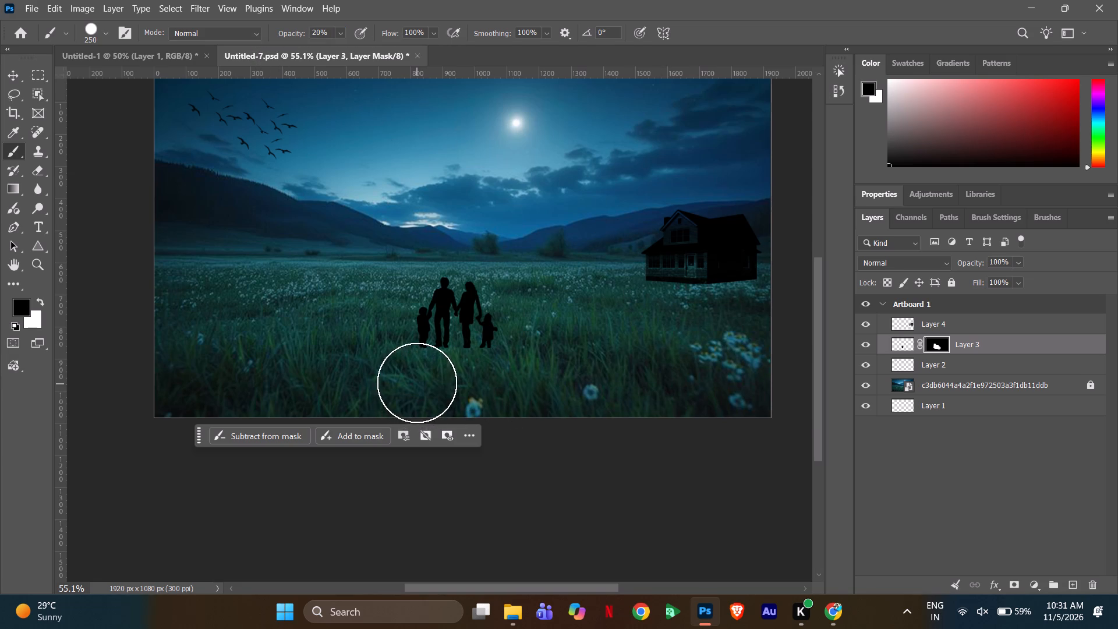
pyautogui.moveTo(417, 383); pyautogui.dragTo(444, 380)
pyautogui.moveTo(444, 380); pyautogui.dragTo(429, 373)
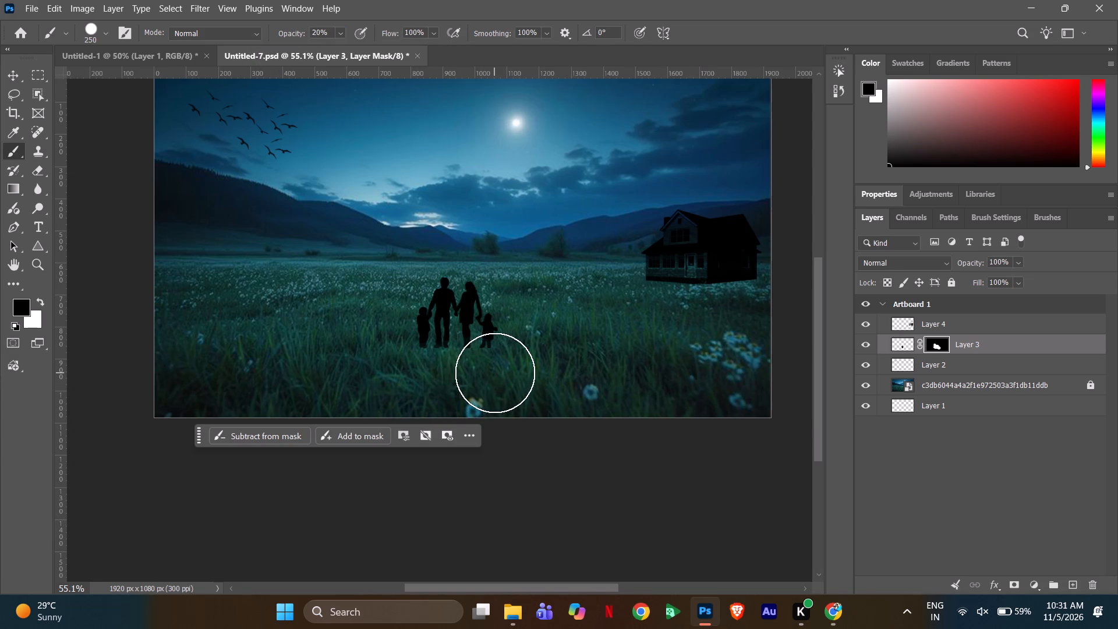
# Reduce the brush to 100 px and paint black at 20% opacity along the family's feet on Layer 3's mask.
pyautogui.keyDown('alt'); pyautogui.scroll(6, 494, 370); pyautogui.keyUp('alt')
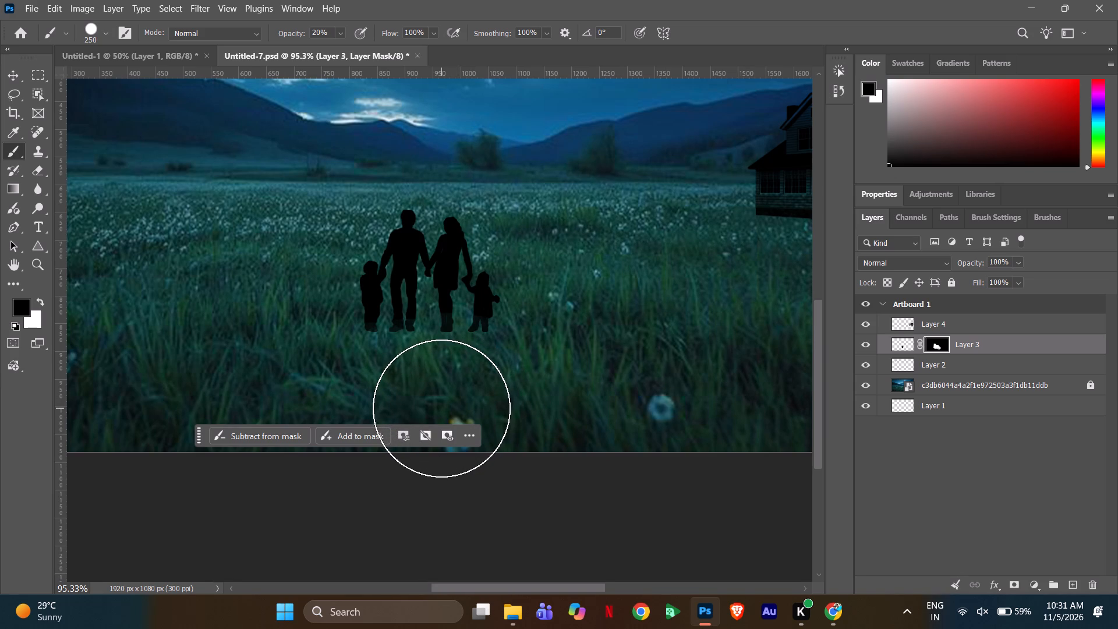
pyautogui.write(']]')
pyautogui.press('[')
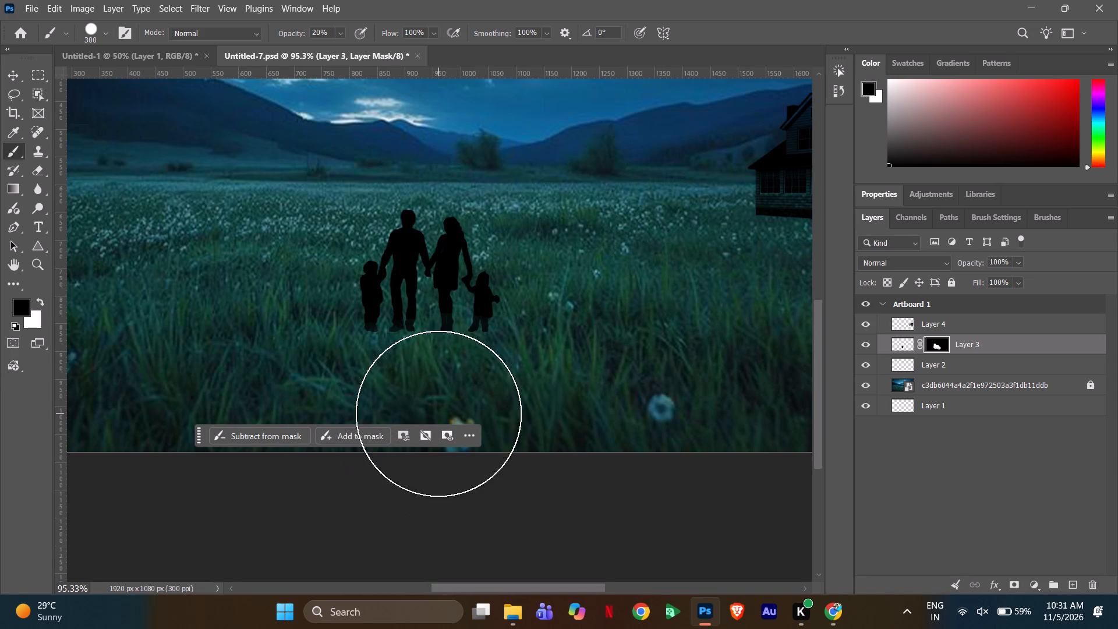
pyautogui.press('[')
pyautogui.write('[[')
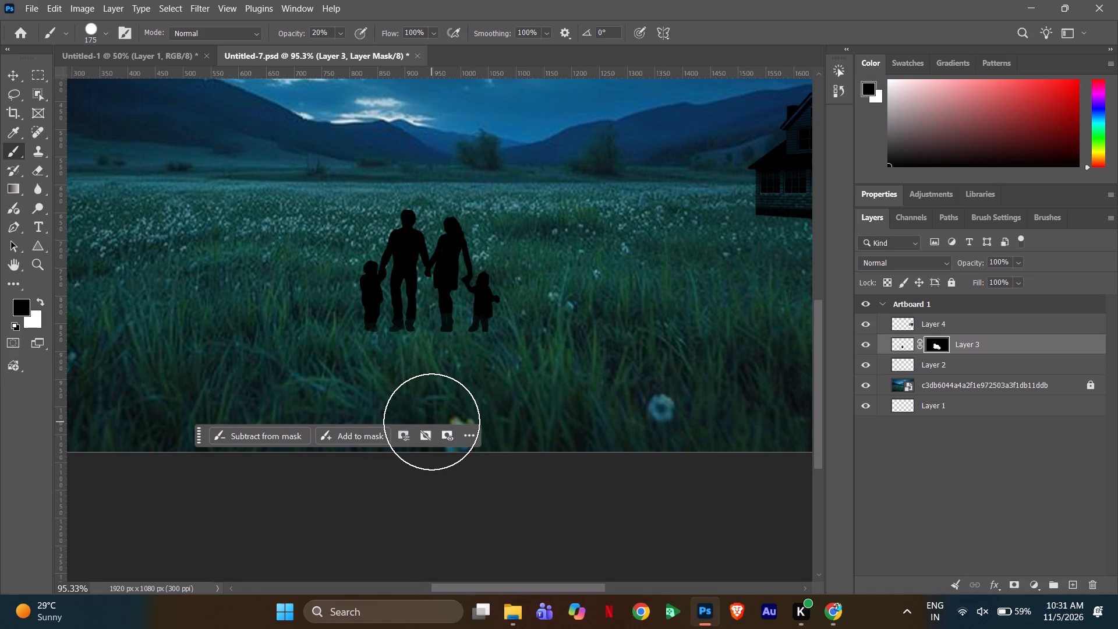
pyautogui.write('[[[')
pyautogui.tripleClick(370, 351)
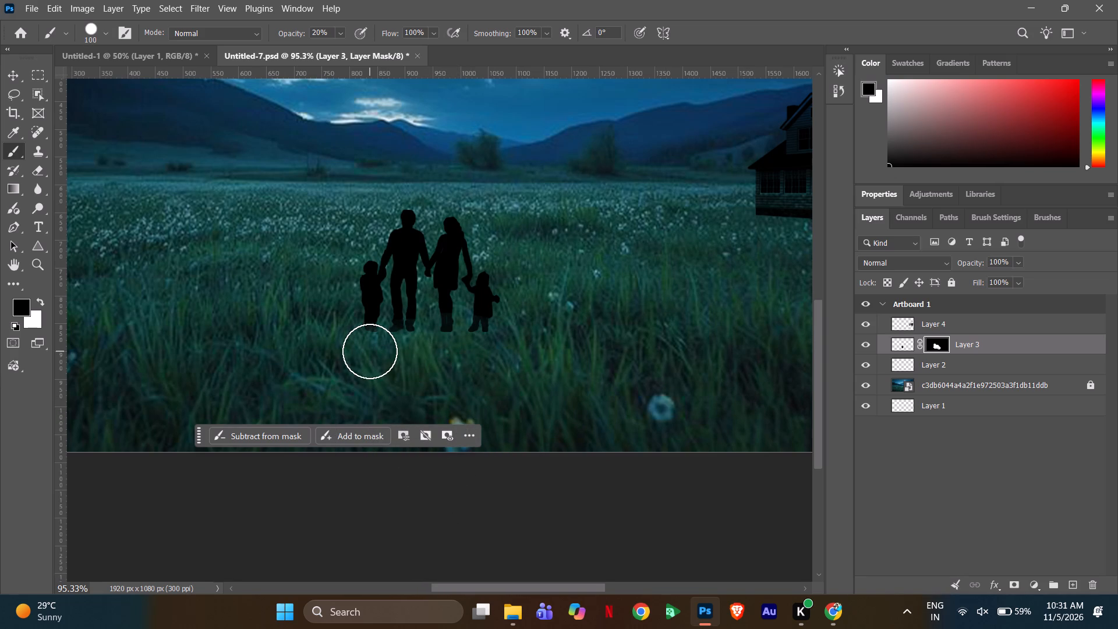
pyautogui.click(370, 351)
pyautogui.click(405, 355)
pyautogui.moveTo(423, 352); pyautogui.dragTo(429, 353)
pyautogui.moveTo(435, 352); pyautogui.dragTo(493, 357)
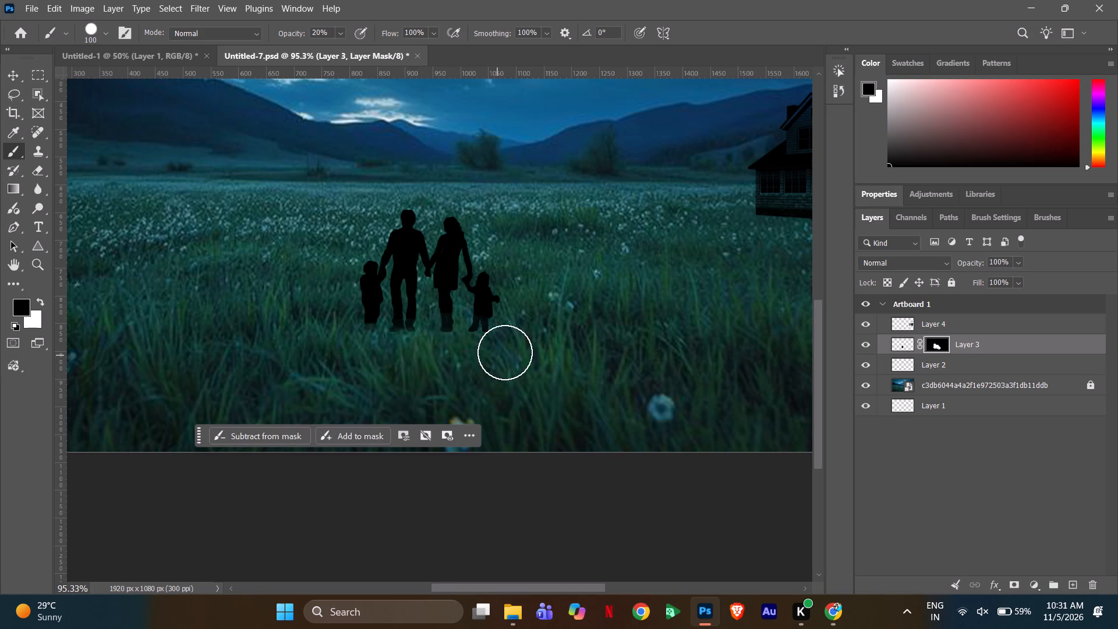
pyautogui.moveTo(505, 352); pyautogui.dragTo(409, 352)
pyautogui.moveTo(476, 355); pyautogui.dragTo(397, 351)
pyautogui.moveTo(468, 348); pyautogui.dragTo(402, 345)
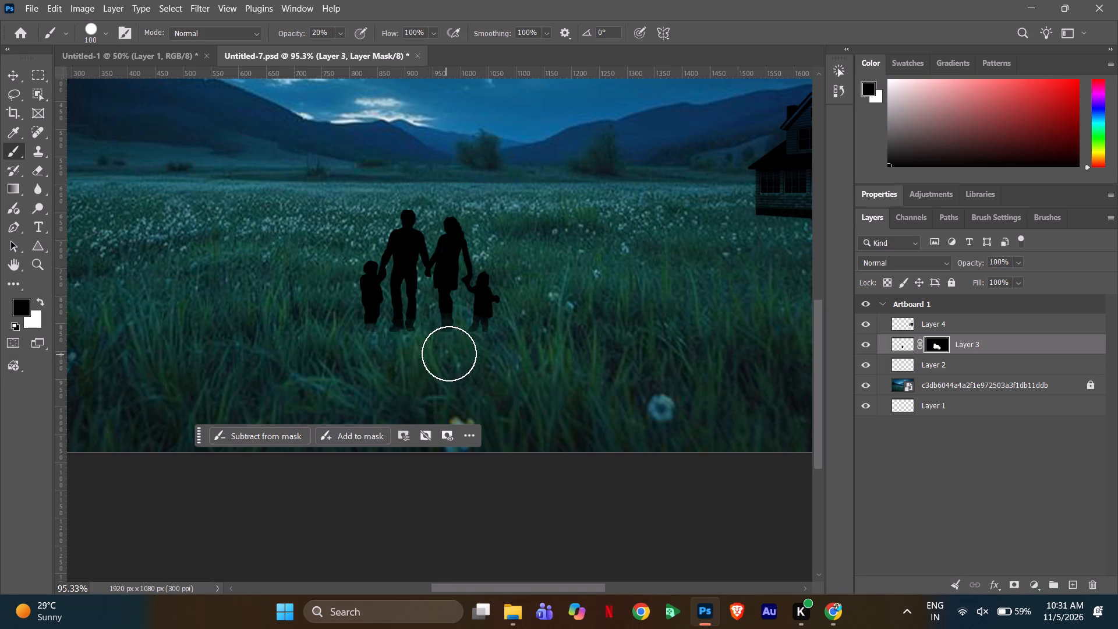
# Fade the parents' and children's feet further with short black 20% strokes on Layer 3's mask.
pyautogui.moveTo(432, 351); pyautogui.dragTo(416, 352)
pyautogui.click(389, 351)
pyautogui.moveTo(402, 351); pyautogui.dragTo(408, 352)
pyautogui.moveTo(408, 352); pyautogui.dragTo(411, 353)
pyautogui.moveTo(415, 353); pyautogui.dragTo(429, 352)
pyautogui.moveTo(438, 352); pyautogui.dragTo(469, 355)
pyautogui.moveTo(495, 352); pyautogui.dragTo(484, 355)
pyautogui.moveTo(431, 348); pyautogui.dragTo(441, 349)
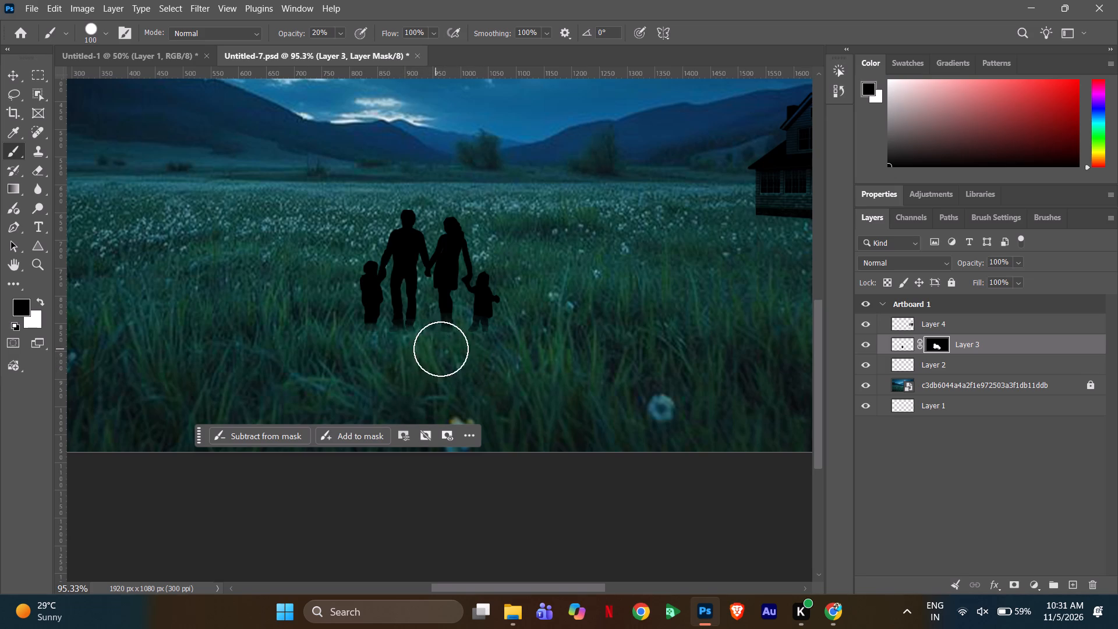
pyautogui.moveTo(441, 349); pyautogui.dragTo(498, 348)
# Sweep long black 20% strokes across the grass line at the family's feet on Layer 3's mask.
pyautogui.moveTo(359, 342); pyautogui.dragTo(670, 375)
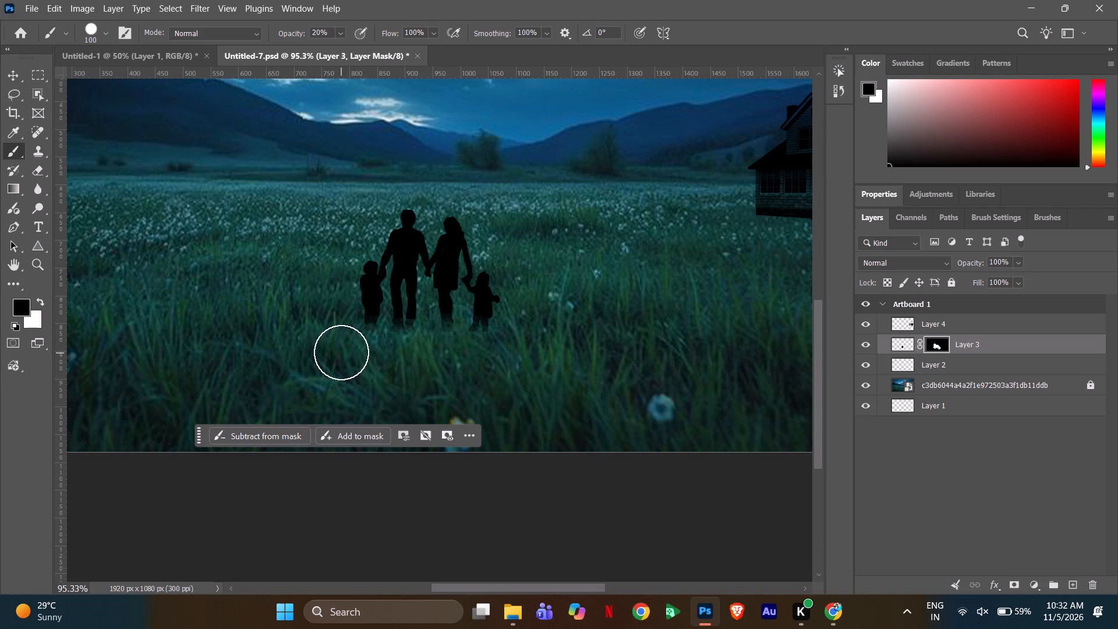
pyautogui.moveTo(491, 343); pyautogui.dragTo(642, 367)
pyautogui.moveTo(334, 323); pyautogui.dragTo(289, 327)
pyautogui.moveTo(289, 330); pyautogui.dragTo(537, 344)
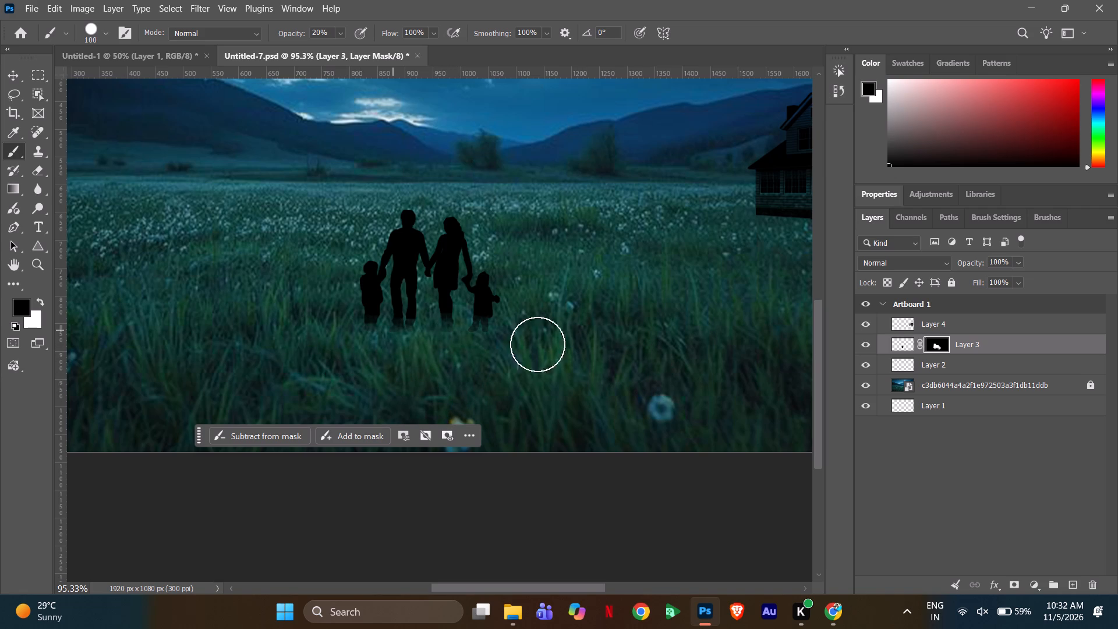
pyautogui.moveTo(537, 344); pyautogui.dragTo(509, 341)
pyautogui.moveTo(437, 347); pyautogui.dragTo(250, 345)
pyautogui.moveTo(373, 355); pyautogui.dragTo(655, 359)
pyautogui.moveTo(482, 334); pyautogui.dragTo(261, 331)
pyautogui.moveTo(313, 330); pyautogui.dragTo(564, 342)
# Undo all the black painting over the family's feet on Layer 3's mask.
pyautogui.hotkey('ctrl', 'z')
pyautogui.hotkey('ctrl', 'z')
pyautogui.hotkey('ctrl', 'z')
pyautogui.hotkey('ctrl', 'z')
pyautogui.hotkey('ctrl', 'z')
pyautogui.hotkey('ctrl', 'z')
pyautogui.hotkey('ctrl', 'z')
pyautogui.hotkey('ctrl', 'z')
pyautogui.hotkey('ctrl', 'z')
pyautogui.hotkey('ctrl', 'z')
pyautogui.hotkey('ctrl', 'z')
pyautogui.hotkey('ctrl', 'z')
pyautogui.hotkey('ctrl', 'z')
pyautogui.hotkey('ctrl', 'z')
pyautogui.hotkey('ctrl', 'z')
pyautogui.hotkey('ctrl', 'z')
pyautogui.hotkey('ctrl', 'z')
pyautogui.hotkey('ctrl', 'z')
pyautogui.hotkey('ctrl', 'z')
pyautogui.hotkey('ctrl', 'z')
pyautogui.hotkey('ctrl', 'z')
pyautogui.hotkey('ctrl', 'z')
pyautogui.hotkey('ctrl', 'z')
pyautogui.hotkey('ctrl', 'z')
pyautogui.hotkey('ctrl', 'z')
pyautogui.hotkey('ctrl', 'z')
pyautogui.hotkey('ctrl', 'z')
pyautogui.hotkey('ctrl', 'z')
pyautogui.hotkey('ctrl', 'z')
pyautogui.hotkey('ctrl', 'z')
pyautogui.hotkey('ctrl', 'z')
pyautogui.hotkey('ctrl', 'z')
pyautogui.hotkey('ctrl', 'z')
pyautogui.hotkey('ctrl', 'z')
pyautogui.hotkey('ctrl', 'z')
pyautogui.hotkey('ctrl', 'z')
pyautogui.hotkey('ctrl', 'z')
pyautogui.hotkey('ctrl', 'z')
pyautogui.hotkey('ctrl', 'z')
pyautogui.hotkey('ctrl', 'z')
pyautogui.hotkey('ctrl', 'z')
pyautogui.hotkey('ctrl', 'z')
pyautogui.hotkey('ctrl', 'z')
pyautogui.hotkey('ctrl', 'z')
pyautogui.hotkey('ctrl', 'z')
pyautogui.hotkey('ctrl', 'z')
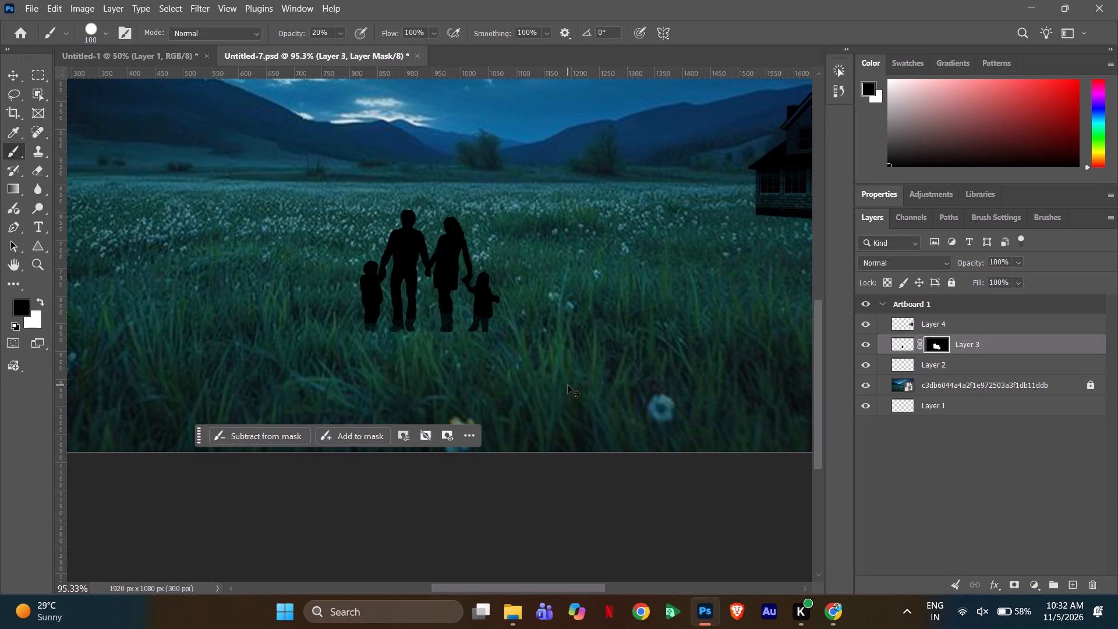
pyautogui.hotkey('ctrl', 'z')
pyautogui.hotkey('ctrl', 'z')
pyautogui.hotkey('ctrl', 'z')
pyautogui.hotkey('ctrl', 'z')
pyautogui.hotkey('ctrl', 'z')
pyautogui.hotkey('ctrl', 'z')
# Undo the white painting on Layer 3's mask and the hide-all mask itself, keeping the stamped family silhouette.
pyautogui.hotkey('ctrl', 'z')
pyautogui.hotkey('ctrl', 'z')
pyautogui.hotkey('ctrl', 'z')
pyautogui.hotkey('ctrl', 'z')
pyautogui.hotkey('ctrl', 'z')
pyautogui.hotkey('ctrl', 'z')
pyautogui.hotkey('ctrl', 'z')
pyautogui.hotkey('ctrl', 'z')
pyautogui.hotkey('ctrl', 'z')
pyautogui.hotkey('ctrl', 'z')
pyautogui.hotkey('ctrl', 'z')
pyautogui.hotkey('ctrl', 'z')
pyautogui.hotkey('ctrl', 'z')
pyautogui.hotkey('ctrl', 'z')
pyautogui.hotkey('ctrl', 'z')
pyautogui.hotkey('ctrl', 'z')
pyautogui.hotkey('ctrl', 'z')
pyautogui.hotkey('ctrl', 'z')
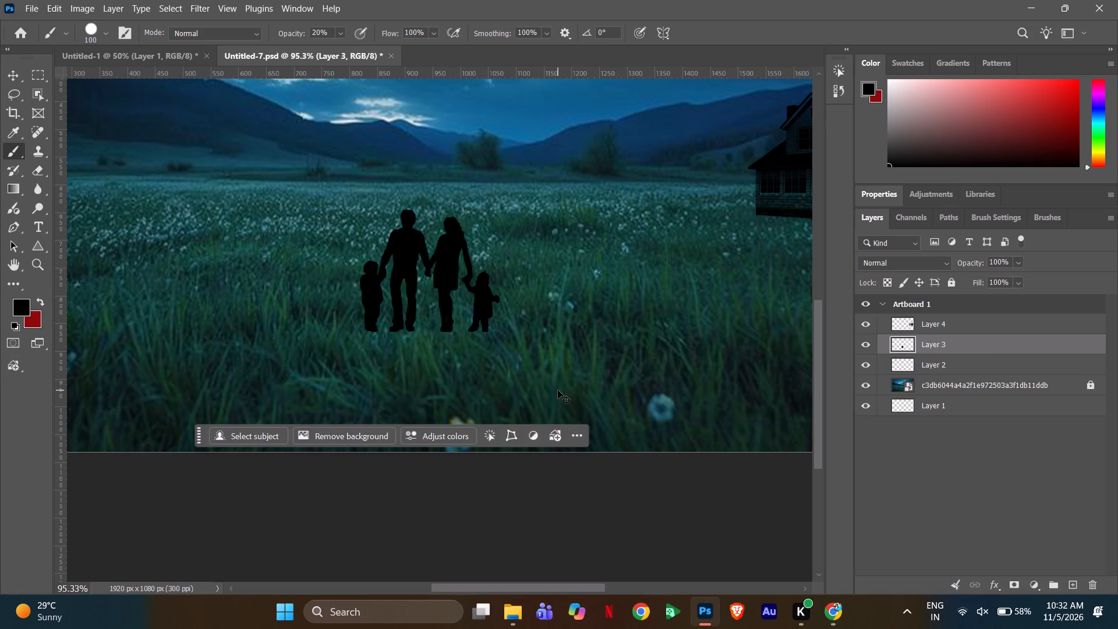
pyautogui.hotkey('ctrl', 'z')
pyautogui.hotkey('ctrl', 'shift', 'z')
pyautogui.hotkey('ctrl', 'shift', 'z')
pyautogui.hotkey('ctrl', 'shift', 'z')
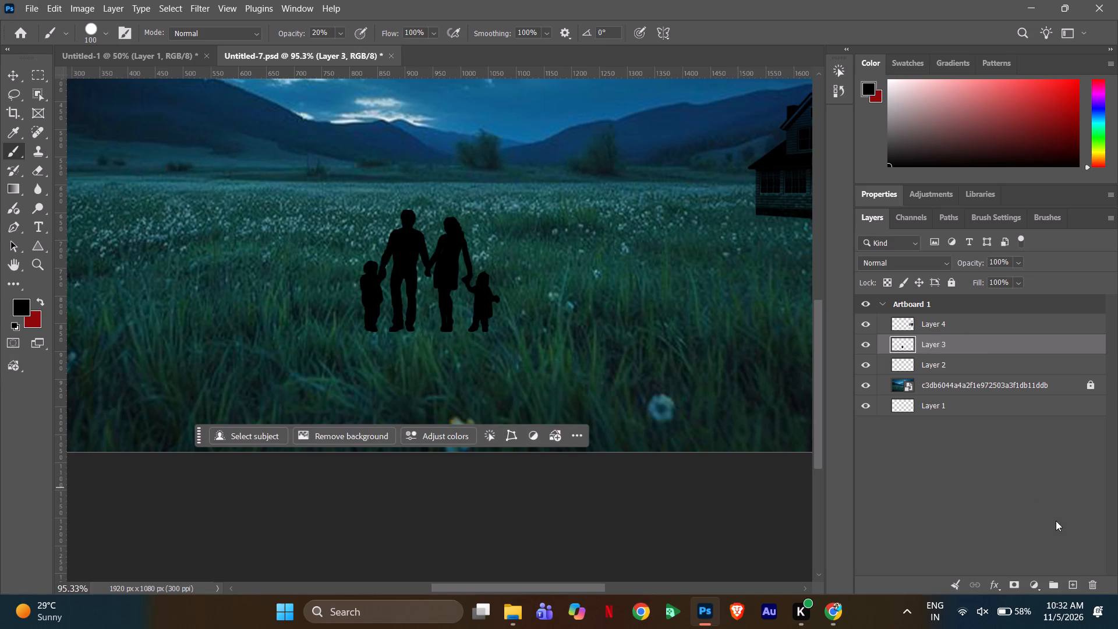
# Add a white, reveal-all layer mask to Layer 3.
pyautogui.click(1015, 579)
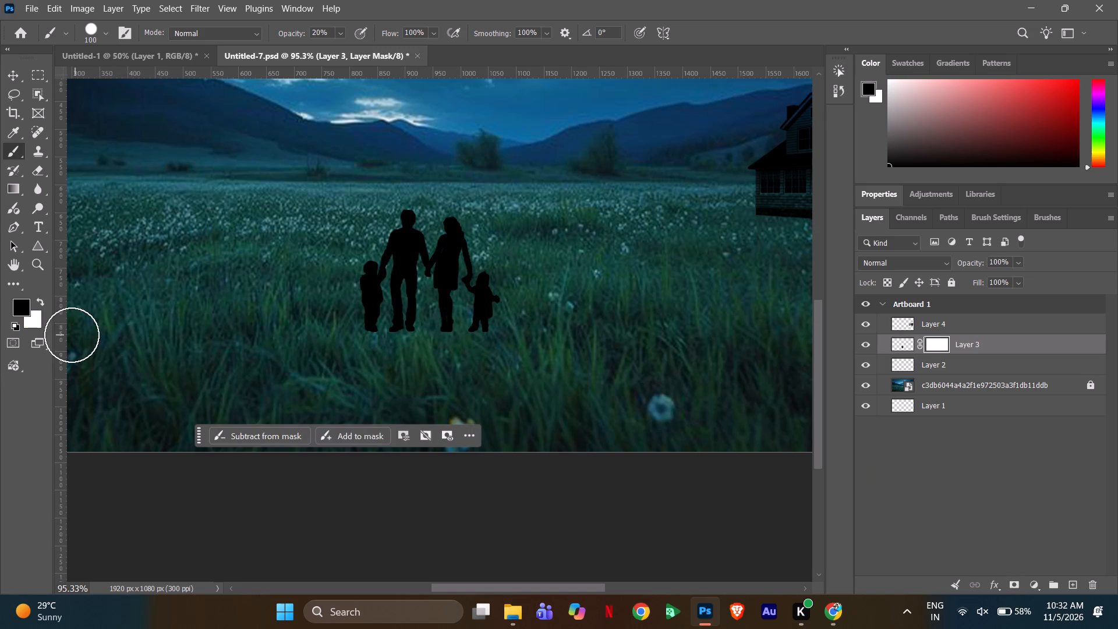
# Paint black at 20% opacity with the 100 px brush across the family's feet on Layer 3's mask.
pyautogui.moveTo(403, 324); pyautogui.dragTo(650, 362)
pyautogui.moveTo(344, 346); pyautogui.dragTo(270, 360)
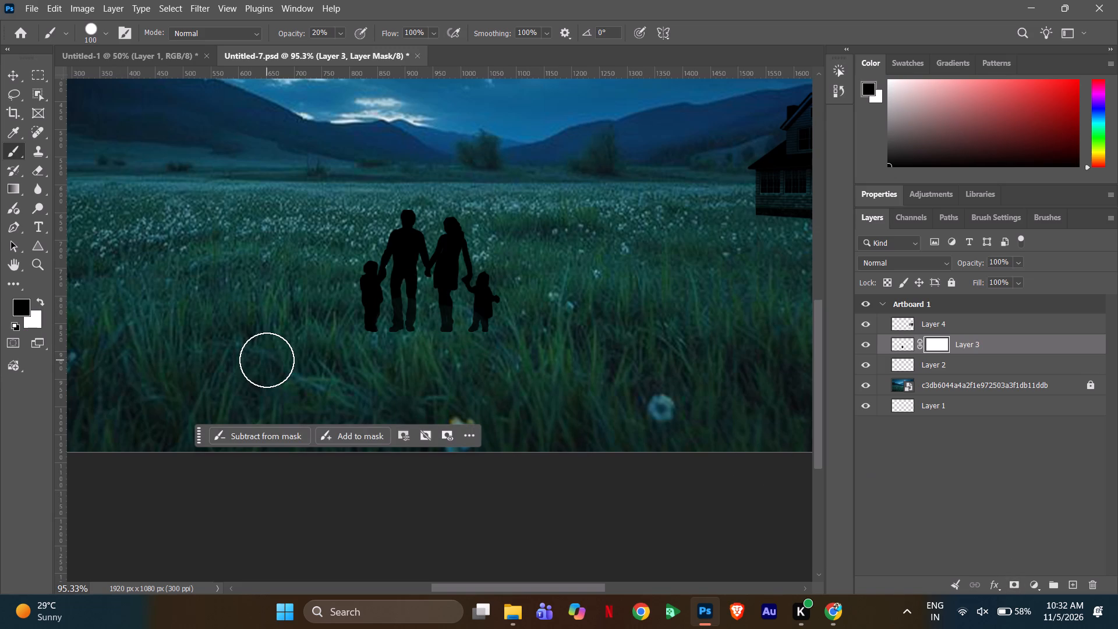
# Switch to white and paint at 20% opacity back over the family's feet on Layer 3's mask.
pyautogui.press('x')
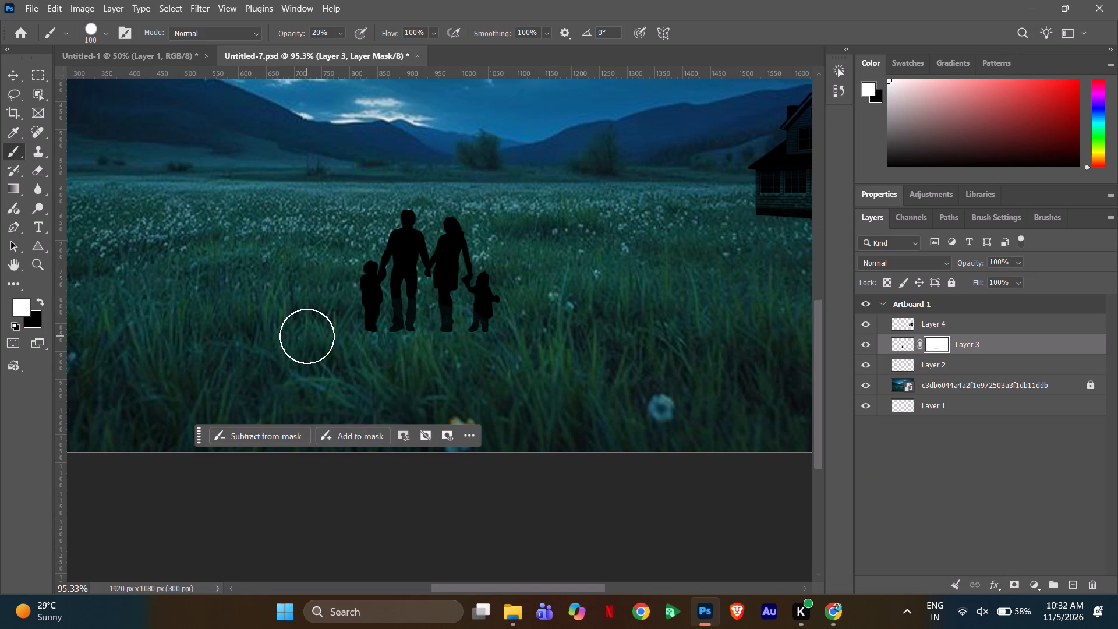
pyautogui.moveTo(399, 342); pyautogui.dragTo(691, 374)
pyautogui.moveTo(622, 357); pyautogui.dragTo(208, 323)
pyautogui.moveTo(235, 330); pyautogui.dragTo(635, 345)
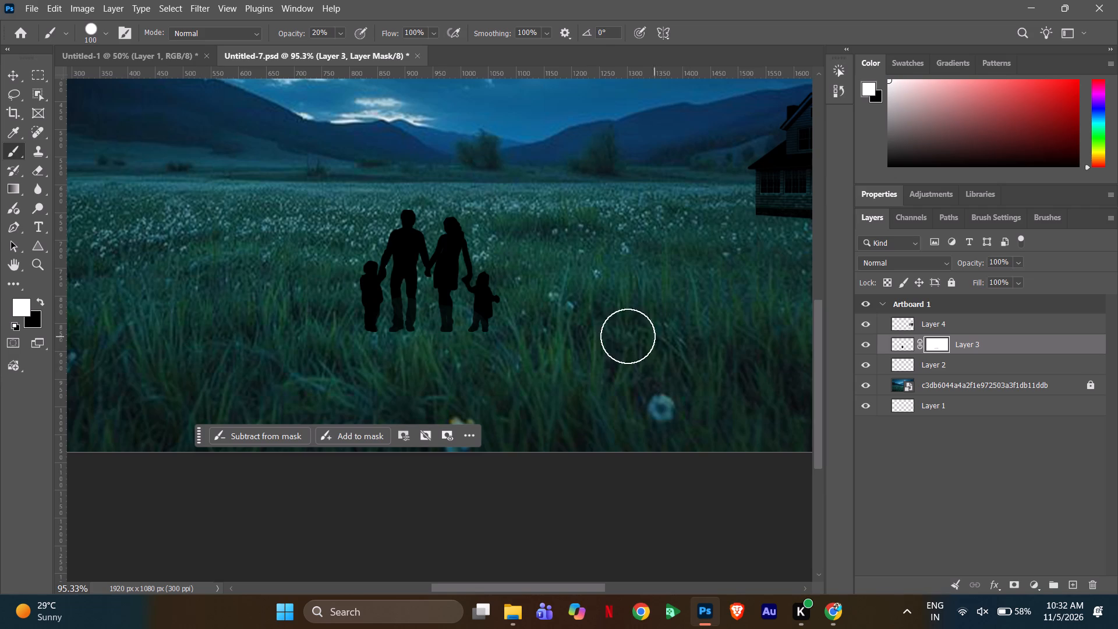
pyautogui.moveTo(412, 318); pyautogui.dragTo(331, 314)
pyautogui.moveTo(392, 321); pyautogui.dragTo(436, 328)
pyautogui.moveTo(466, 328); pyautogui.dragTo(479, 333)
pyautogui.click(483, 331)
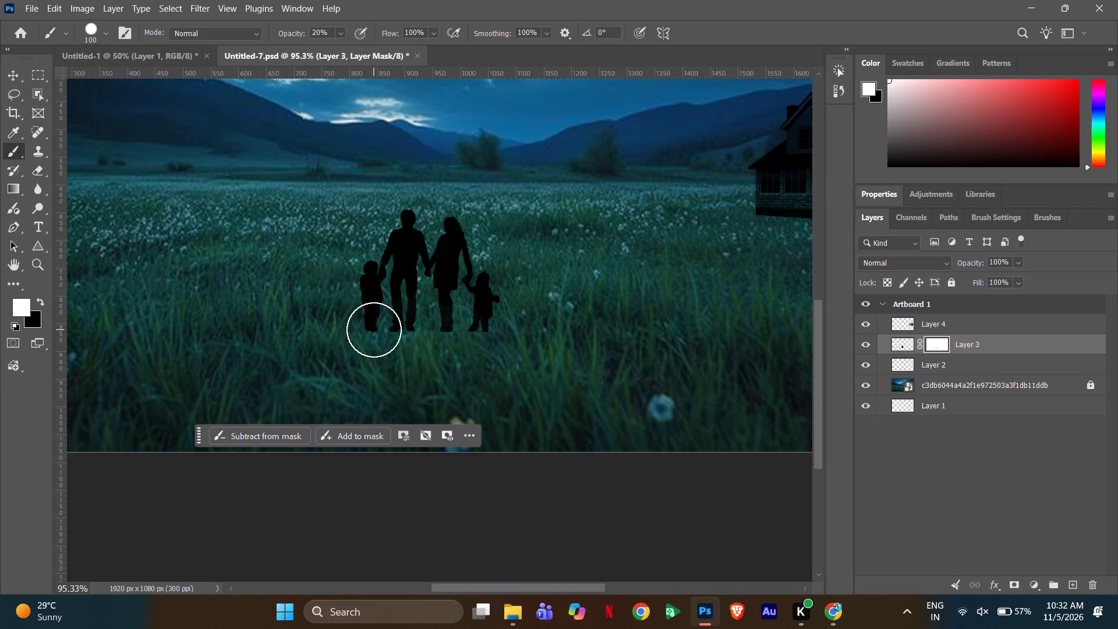
# Undo the black and white brush strokes over the family's feet, keeping Layer 3's blank white mask.
pyautogui.hotkey('ctrl', 'z')
pyautogui.hotkey('ctrl', 'z')
pyautogui.hotkey('ctrl', 'z')
pyautogui.hotkey('ctrl', 'z')
pyautogui.hotkey('ctrl', 'z')
pyautogui.hotkey('ctrl', 'z')
pyautogui.hotkey('ctrl', 'z')
pyautogui.hotkey('ctrl', 'z')
pyautogui.hotkey('ctrl', 'z')
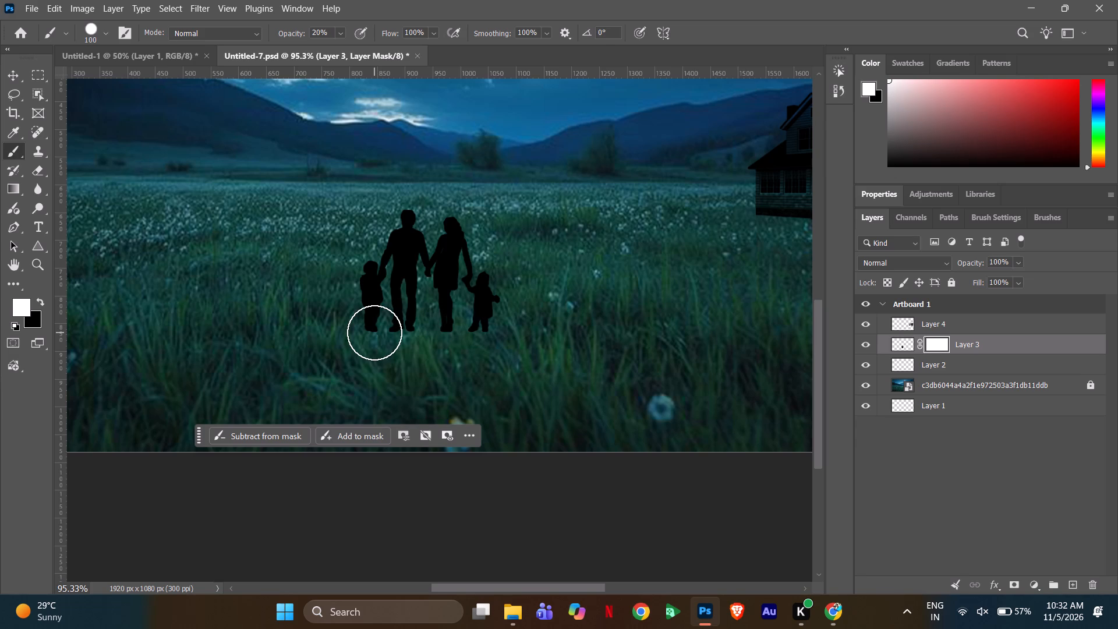
pyautogui.hotkey('ctrl', 'z')
pyautogui.hotkey('ctrl', 'shift', 'z')
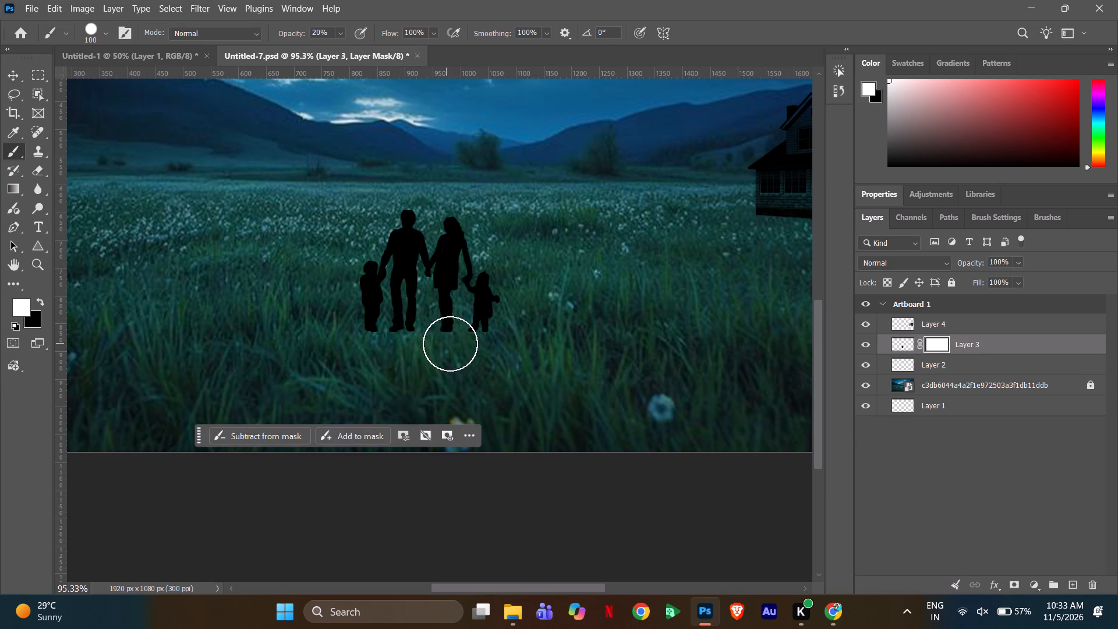
# Paint white at 20% opacity with a 300 px brush over the family and the grass below them on Layer 3's mask.
pyautogui.write(']]]')
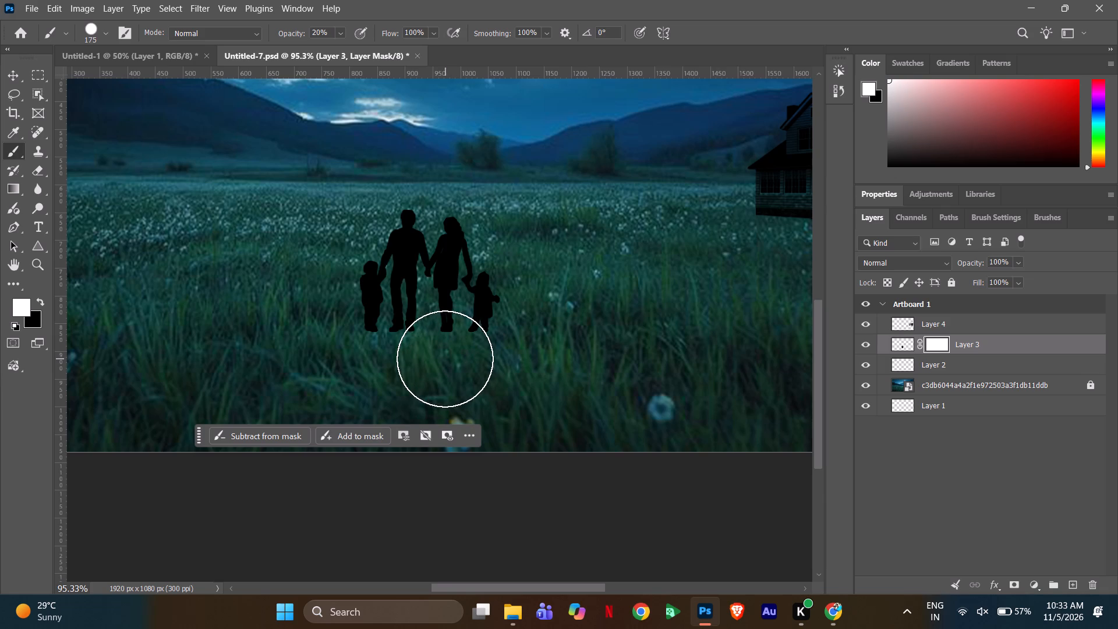
pyautogui.write(']]]')
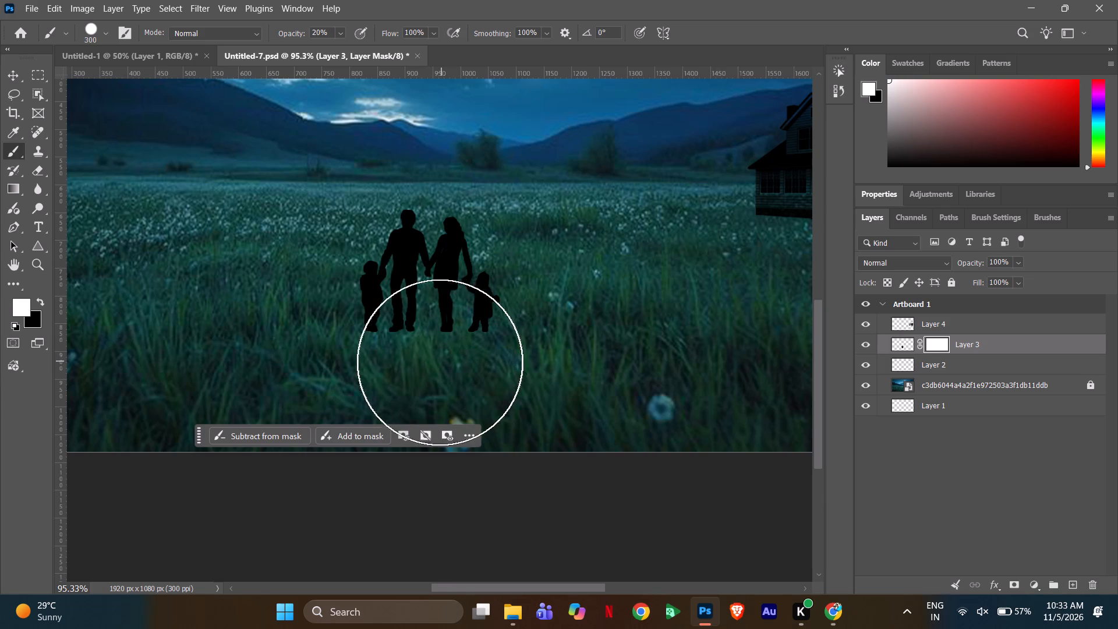
pyautogui.click(432, 402)
pyautogui.click(402, 398)
pyautogui.moveTo(402, 398); pyautogui.dragTo(451, 405)
pyautogui.moveTo(410, 395); pyautogui.dragTo(487, 402)
pyautogui.moveTo(440, 397); pyautogui.dragTo(493, 408)
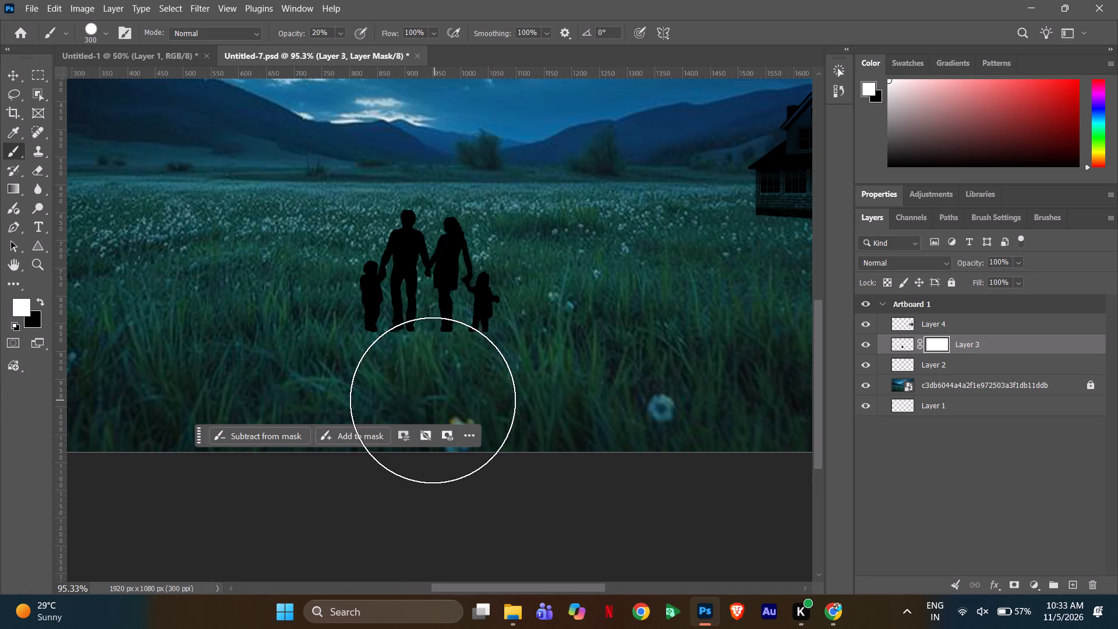
pyautogui.moveTo(433, 400); pyautogui.dragTo(509, 408)
pyautogui.moveTo(457, 404); pyautogui.dragTo(523, 403)
pyautogui.moveTo(381, 395); pyautogui.dragTo(546, 434)
pyautogui.moveTo(412, 395); pyautogui.dragTo(582, 433)
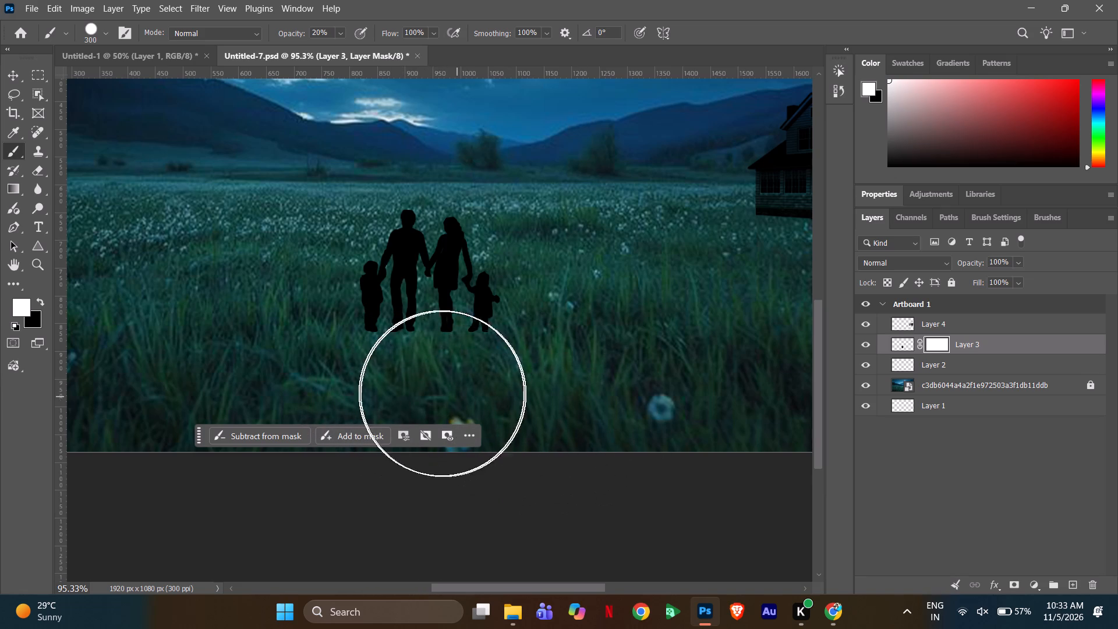
pyautogui.moveTo(440, 391); pyautogui.dragTo(588, 400)
pyautogui.moveTo(401, 377); pyautogui.dragTo(582, 394)
pyautogui.moveTo(410, 355); pyautogui.dragTo(544, 381)
pyautogui.moveTo(412, 361); pyautogui.dragTo(595, 382)
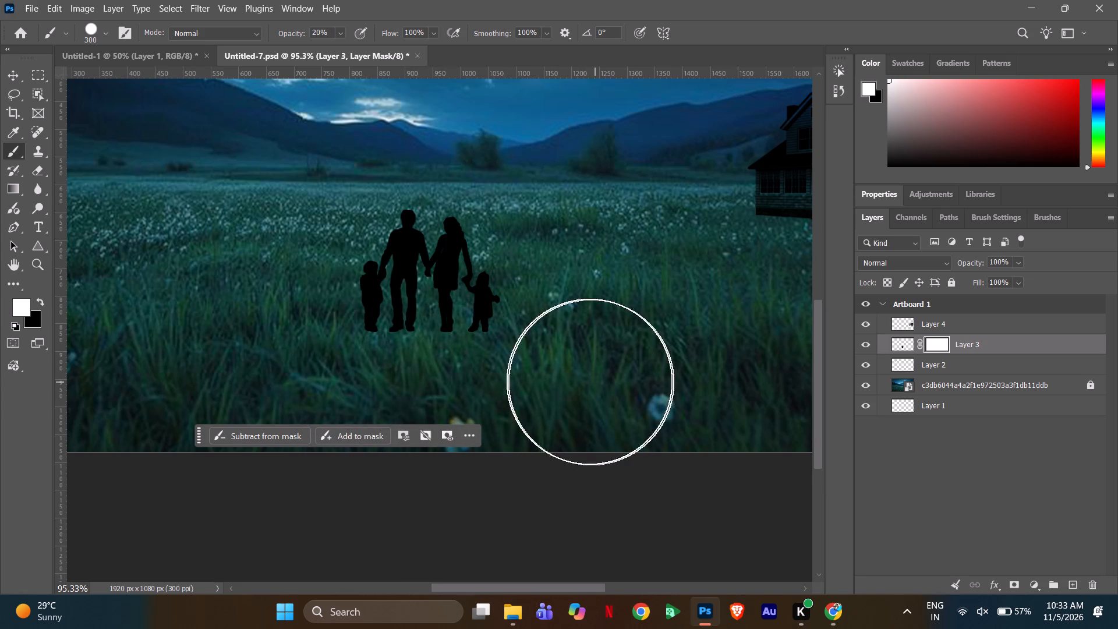
pyautogui.moveTo(388, 336); pyautogui.dragTo(614, 337)
pyautogui.moveTo(404, 325); pyautogui.dragTo(570, 332)
pyautogui.moveTo(401, 301); pyautogui.dragTo(623, 306)
pyautogui.moveTo(429, 273); pyautogui.dragTo(569, 273)
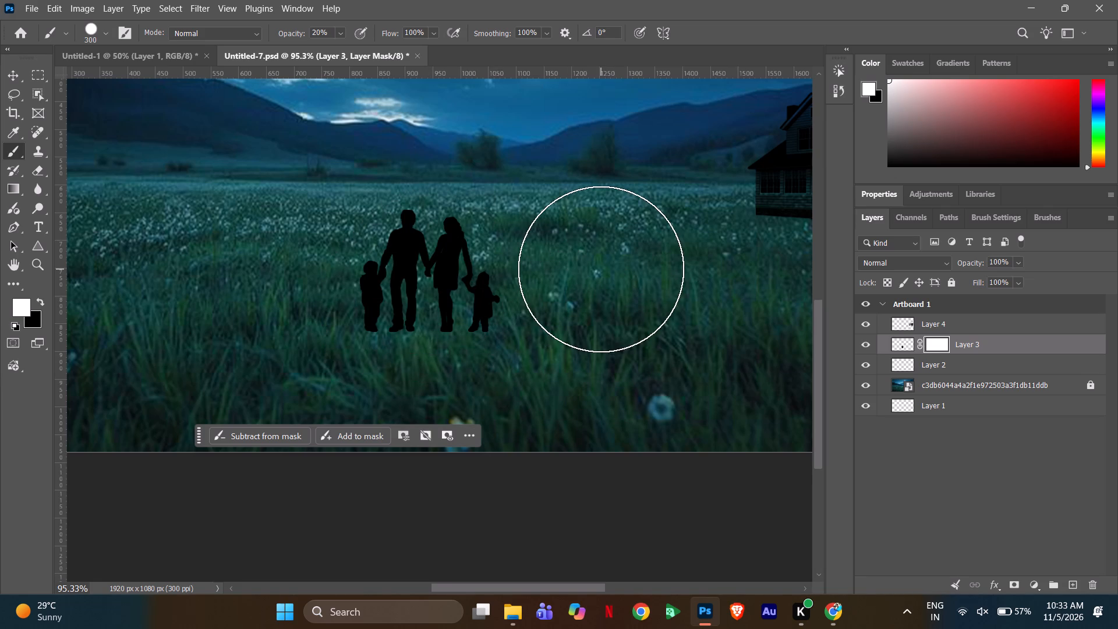
pyautogui.tripleClick(429, 260)
pyautogui.tripleClick(429, 260)
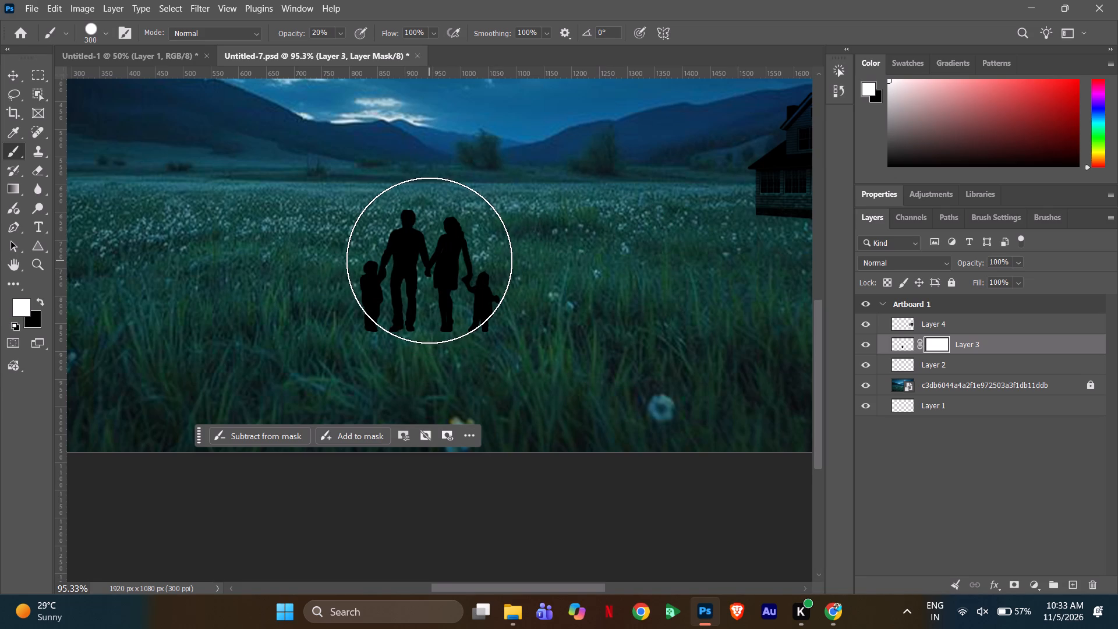
pyautogui.tripleClick(428, 262)
pyautogui.tripleClick(428, 262)
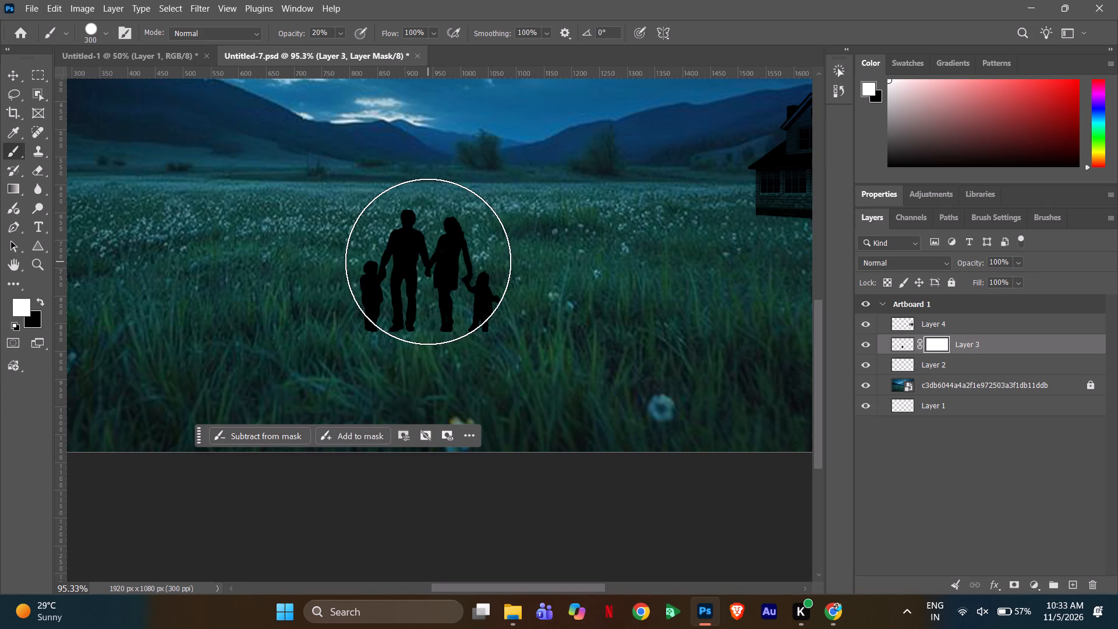
pyautogui.click(428, 262)
# Reduce the brush to 80 px and paint black at 20% opacity over each family member's feet on Layer 3's mask.
pyautogui.write('[[[[[')
pyautogui.press('[')
pyautogui.press('[')
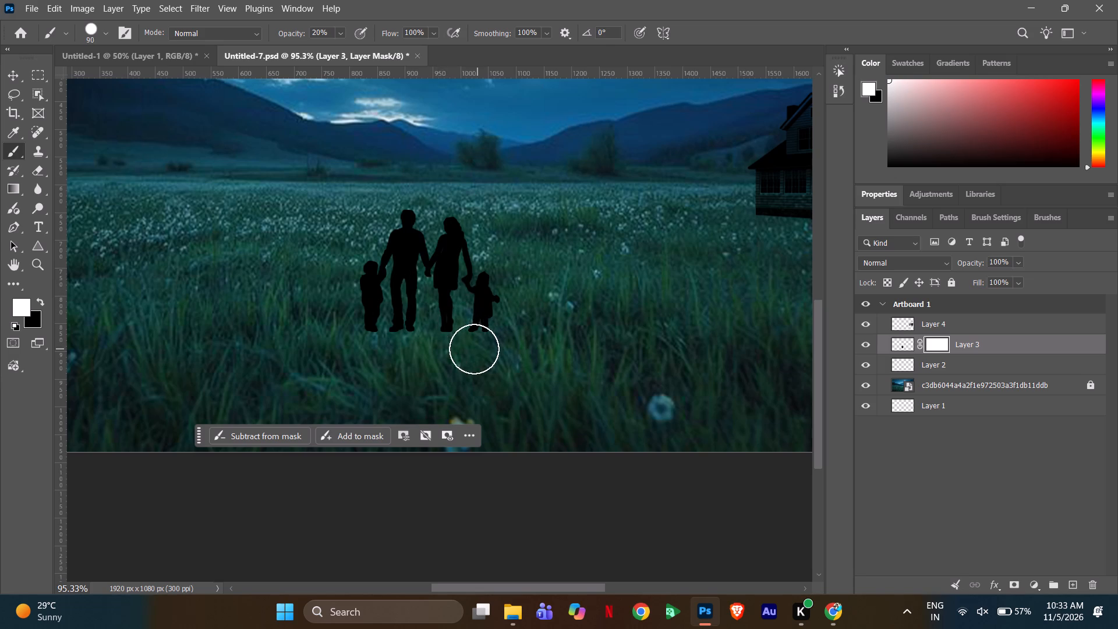
pyautogui.press('[')
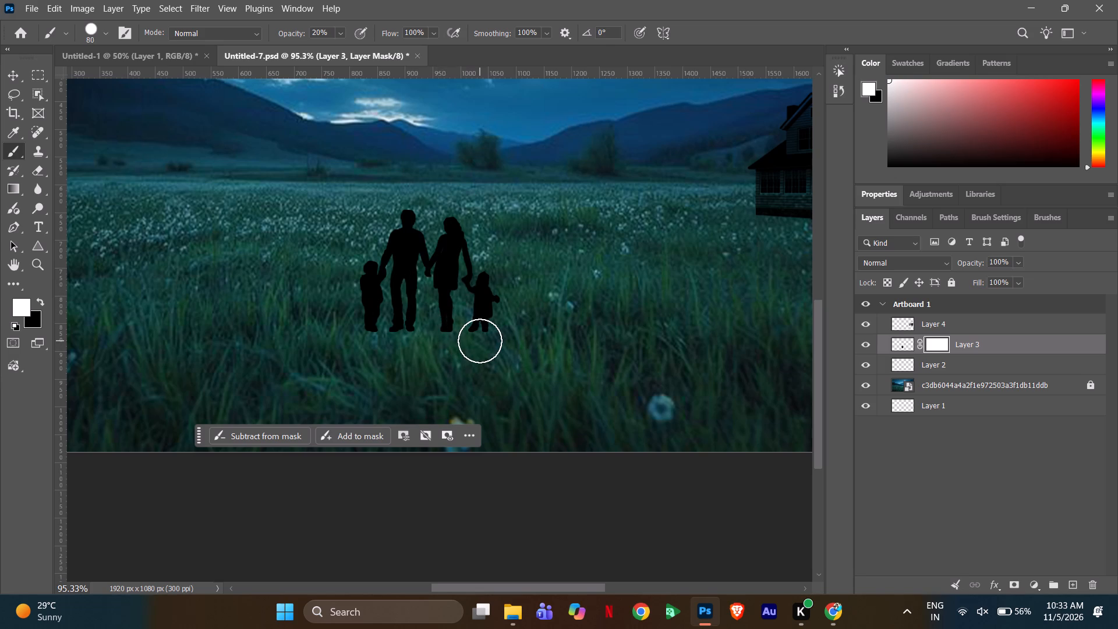
pyautogui.press('x')
pyautogui.tripleClick(480, 341)
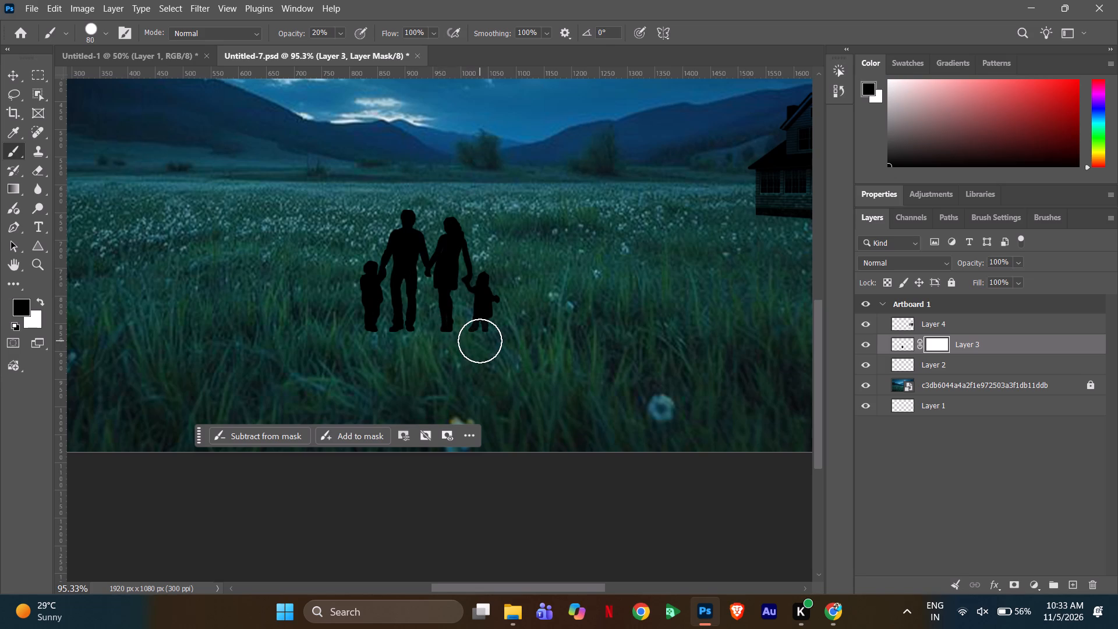
pyautogui.tripleClick(444, 337)
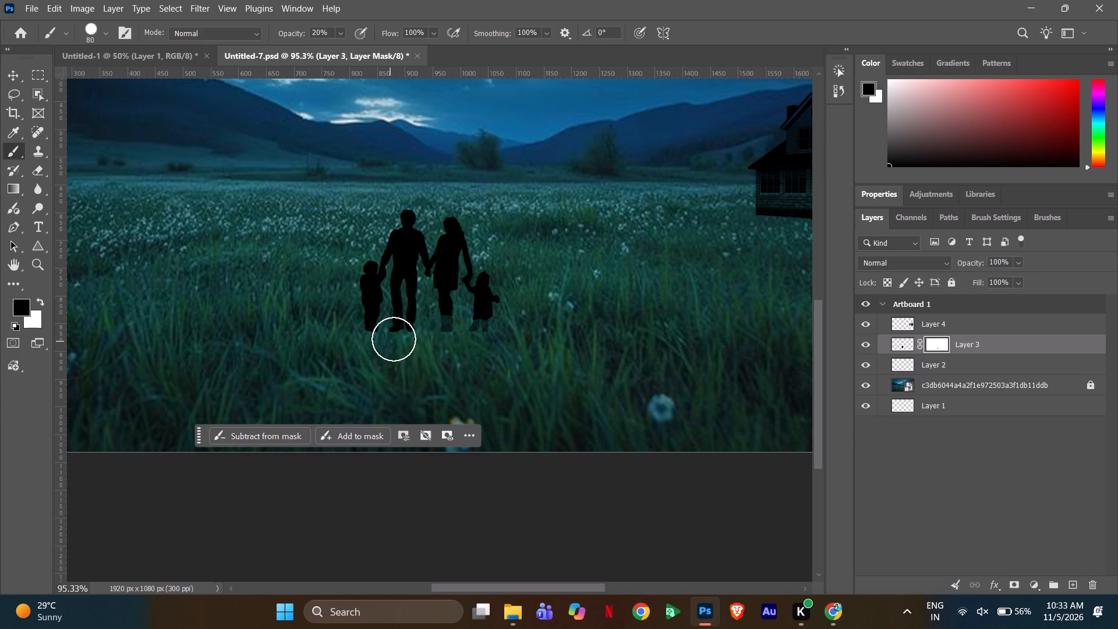
pyautogui.doubleClick(397, 337)
pyautogui.doubleClick(397, 337)
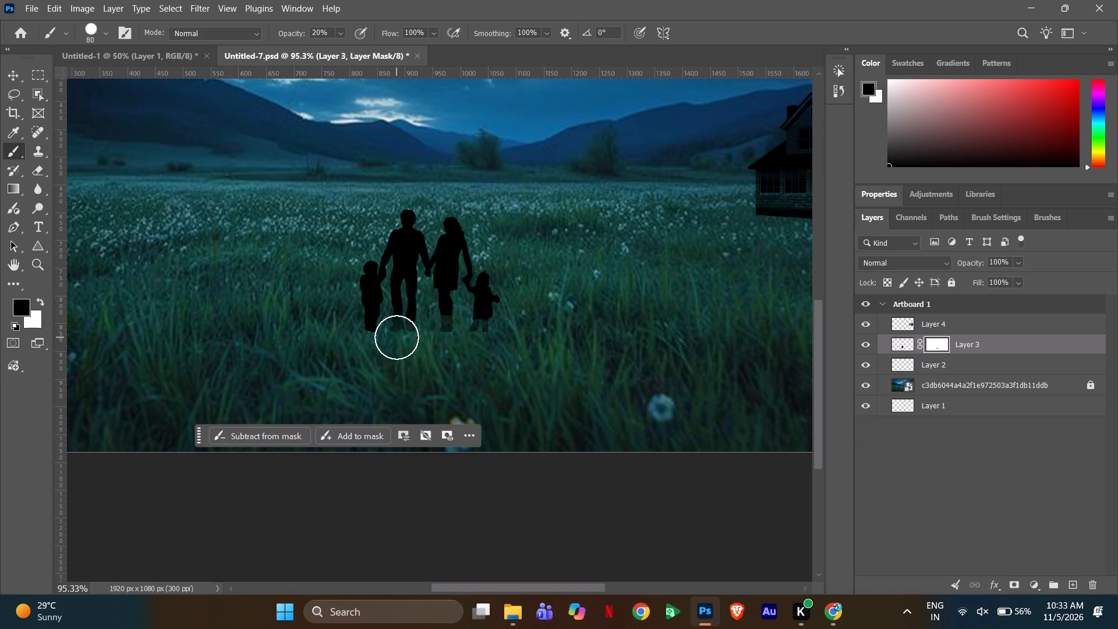
pyautogui.tripleClick(367, 340)
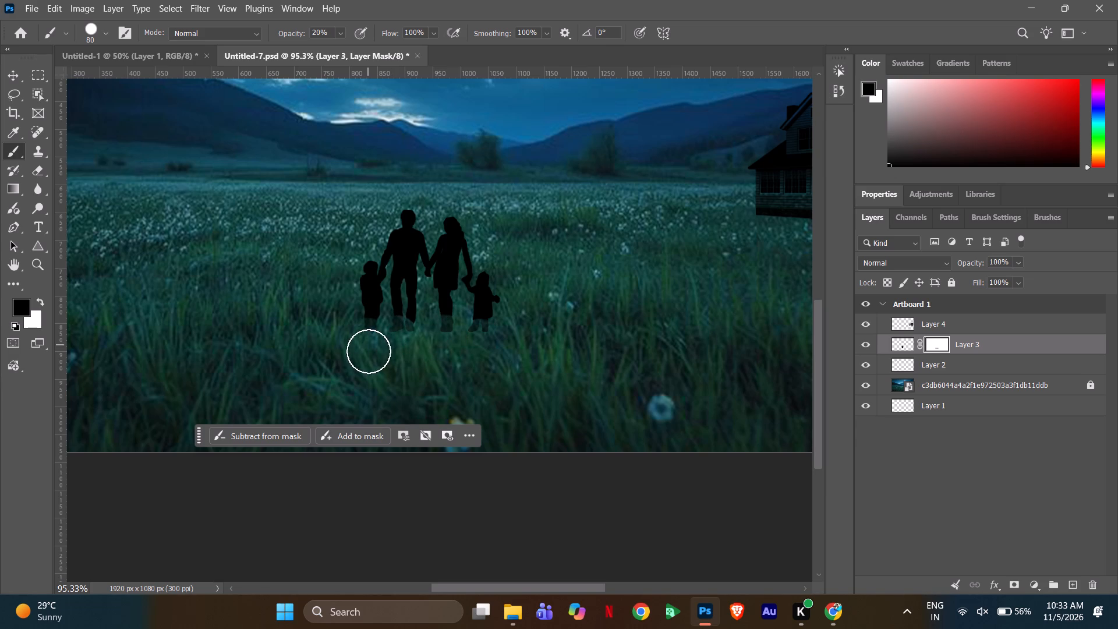
pyautogui.click(369, 344)
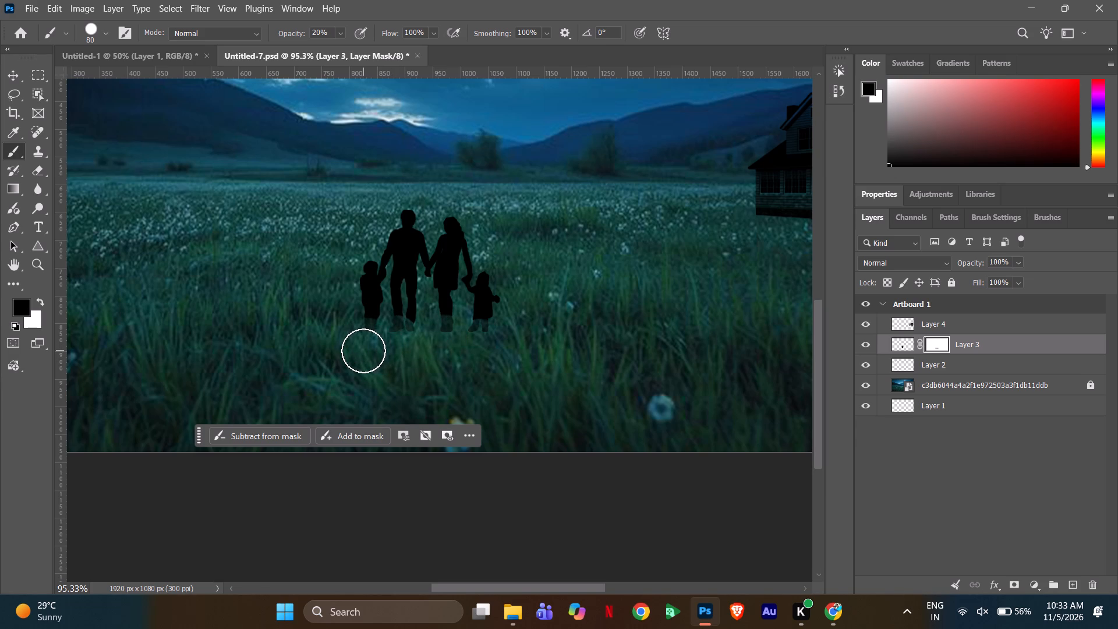
pyautogui.click(363, 351)
# Draw a small ellipse shape about 17 × 16 px over the dark hillside left of the family.
pyautogui.click(37, 249)
pyautogui.click(68, 254)
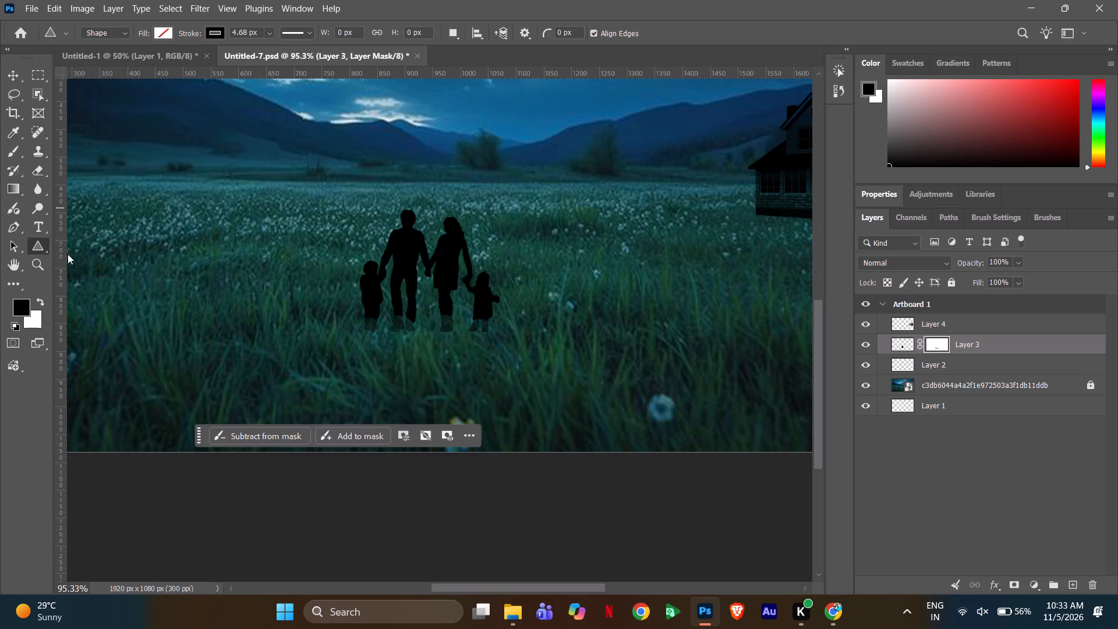
pyautogui.moveTo(156, 136); pyautogui.dragTo(167, 144)
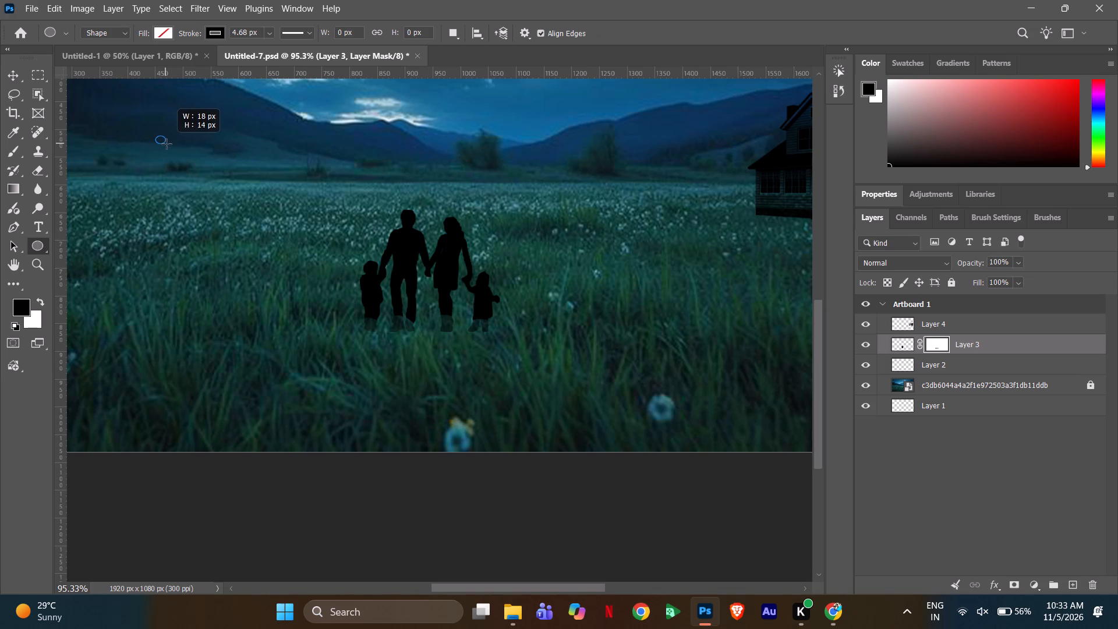
pyautogui.moveTo(167, 144); pyautogui.dragTo(164, 144)
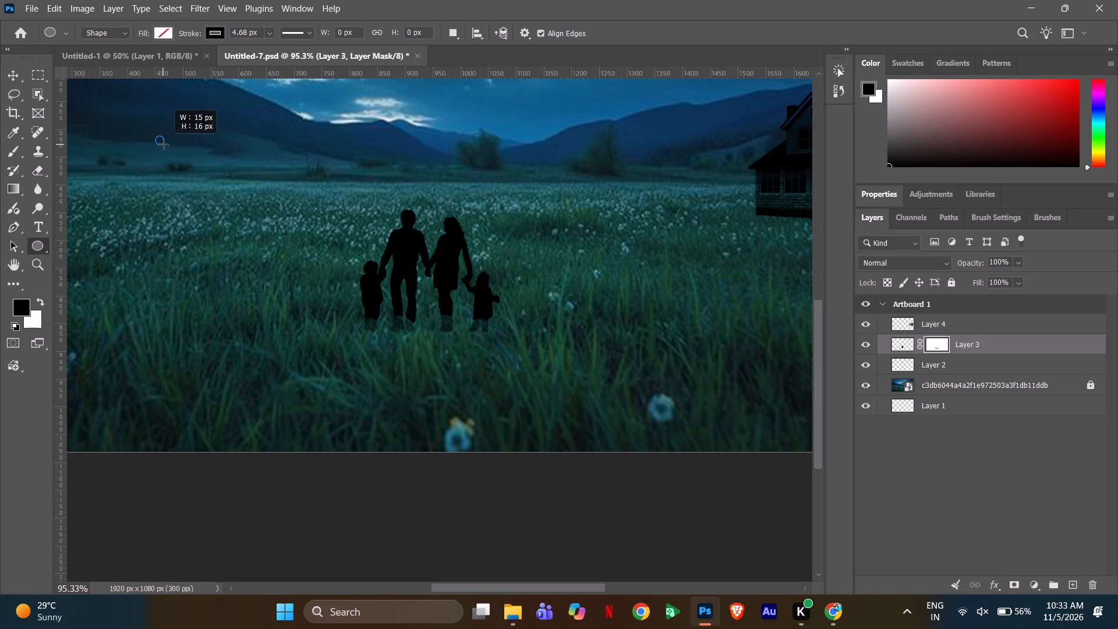
pyautogui.moveTo(164, 144); pyautogui.dragTo(164, 144)
# Set the small ellipse's stroke width to 0 px.
pyautogui.scroll(6, 154, 143)
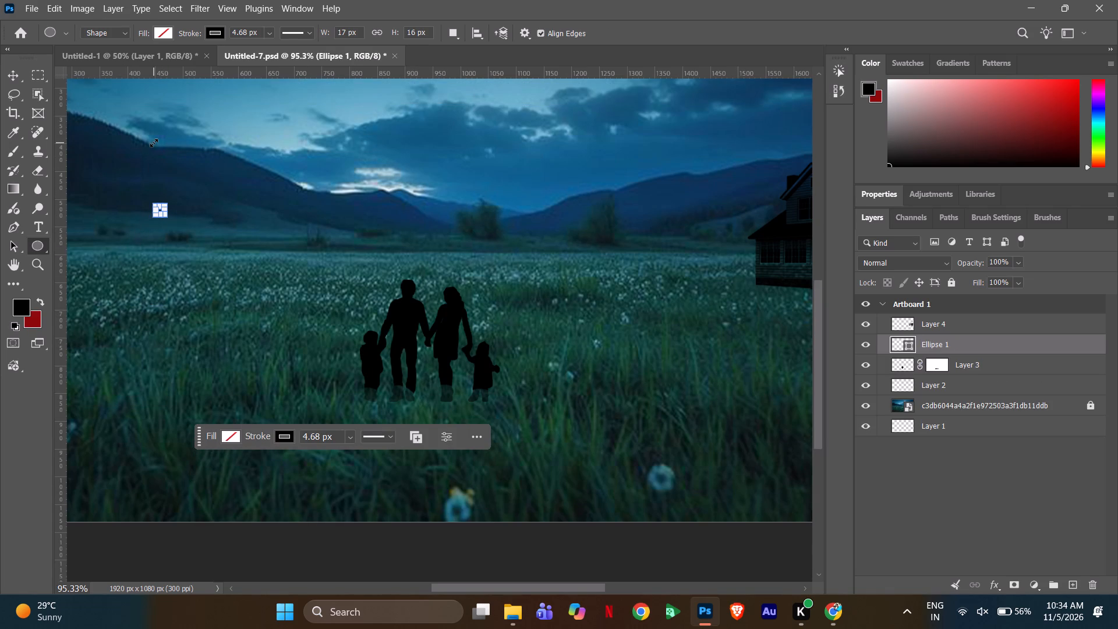
pyautogui.keyDown('alt'); pyautogui.scroll(14, 141, 173); pyautogui.keyUp('alt')
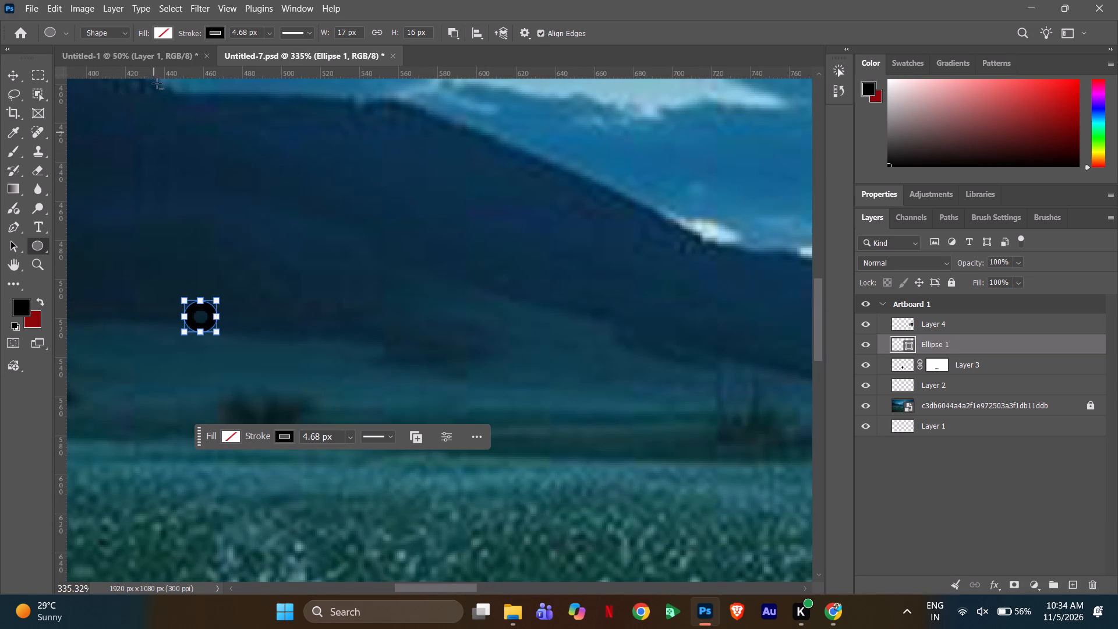
pyautogui.click(266, 30)
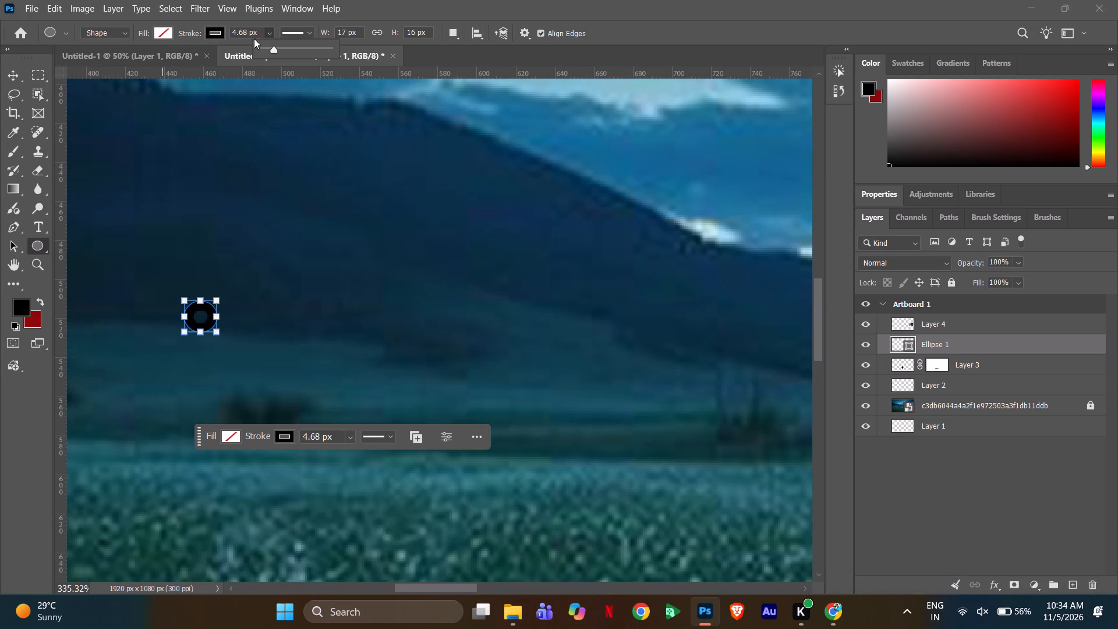
pyautogui.moveTo(273, 50); pyautogui.dragTo(253, 54)
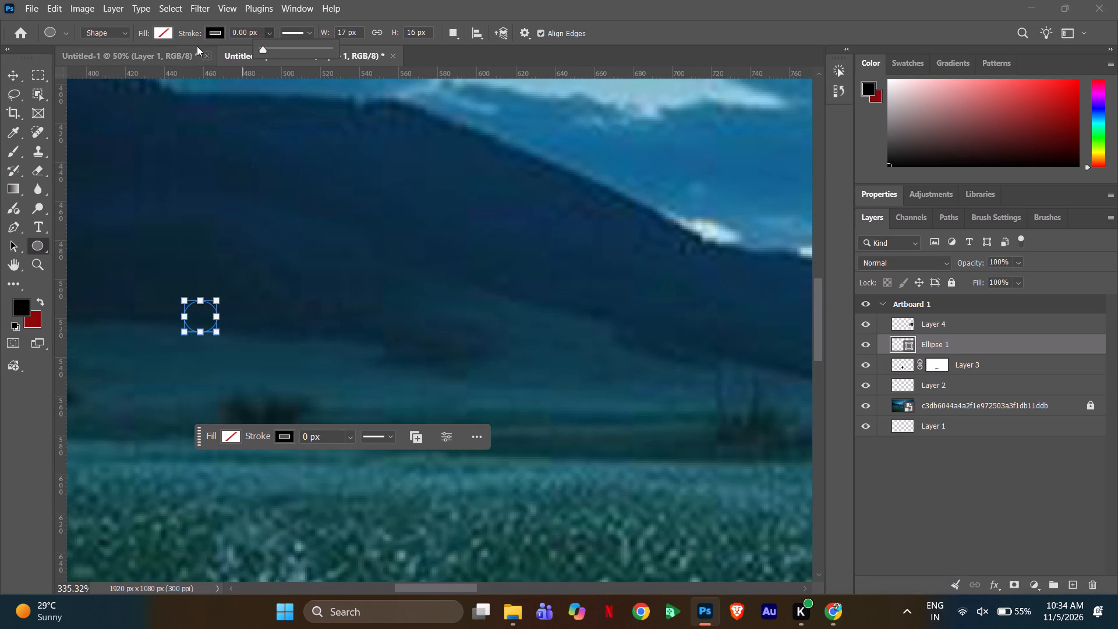
# Fill the small ellipse with bright yellow, hex fcff00.
pyautogui.click(164, 30)
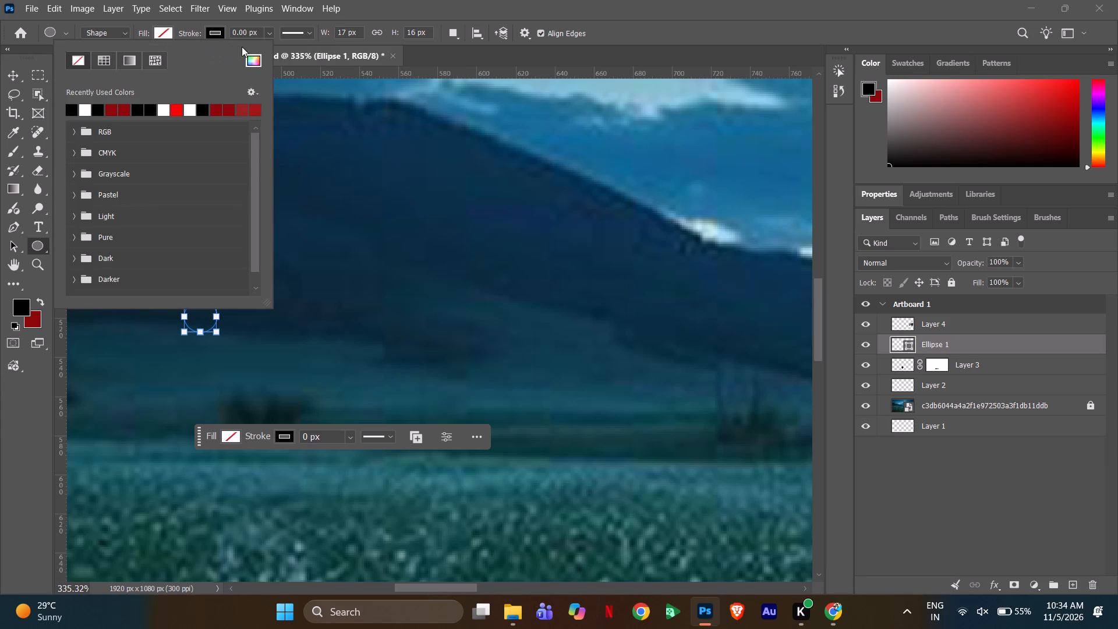
pyautogui.click(252, 54)
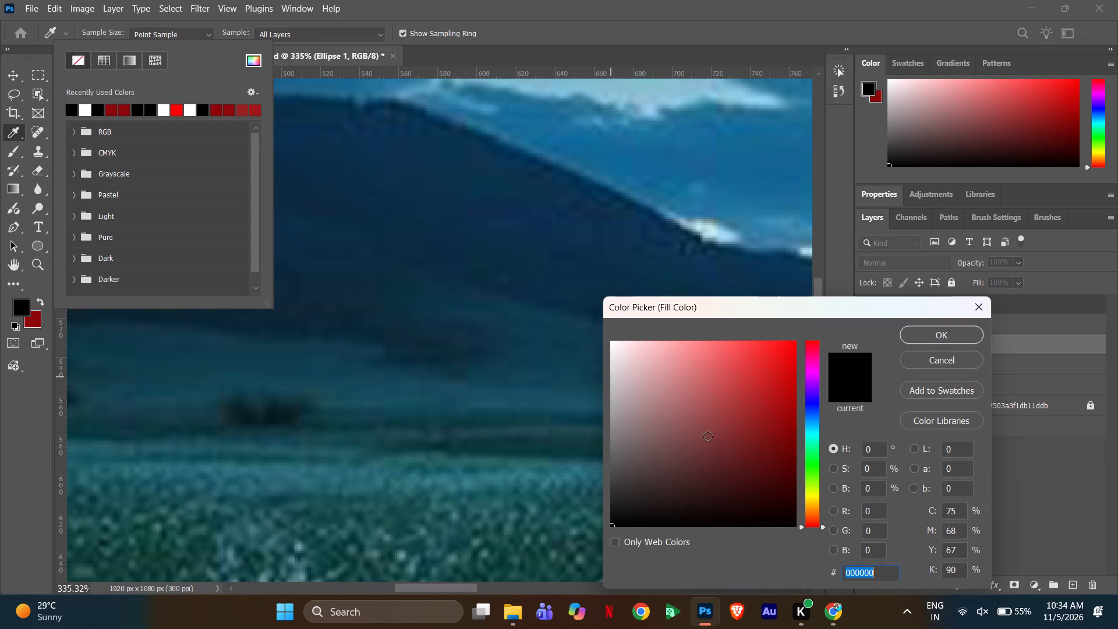
pyautogui.click(812, 495)
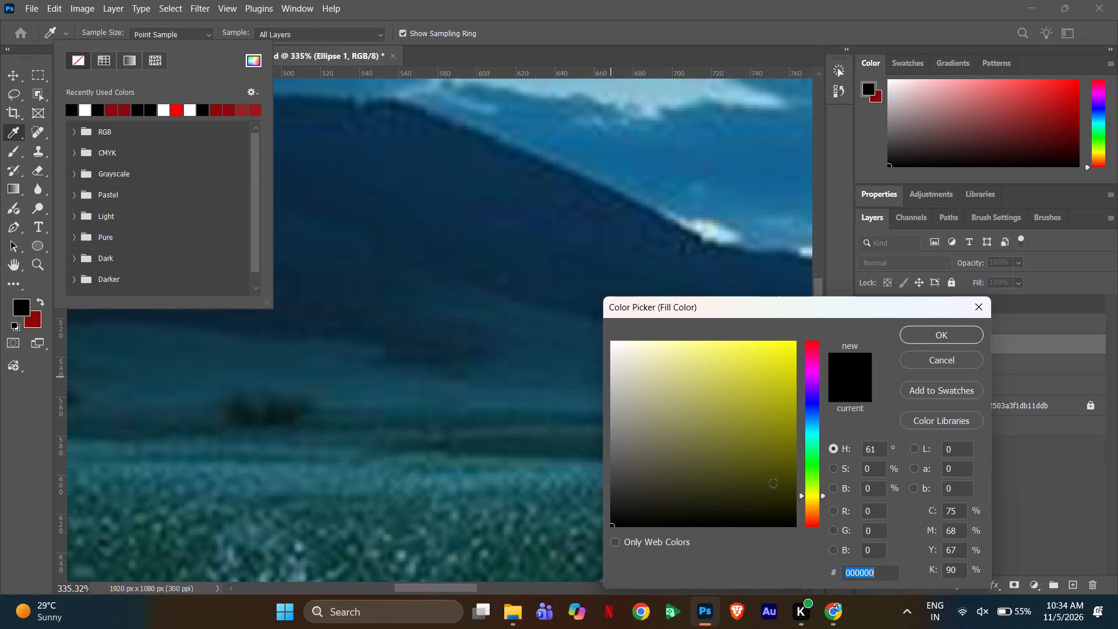
pyautogui.moveTo(756, 440); pyautogui.dragTo(691, 324)
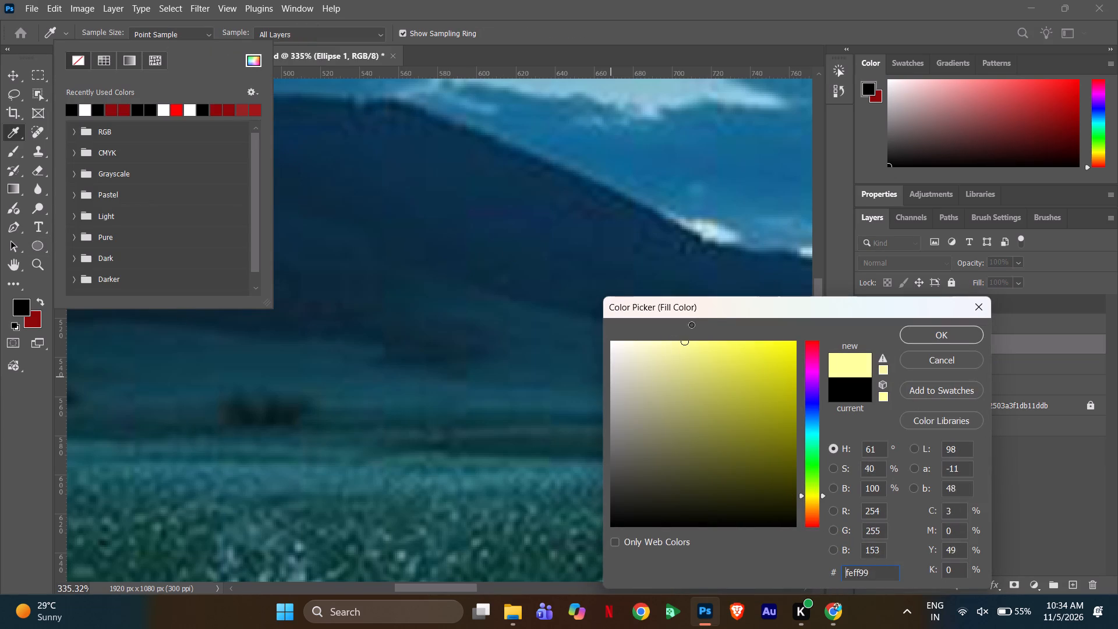
pyautogui.moveTo(691, 324); pyautogui.dragTo(706, 320)
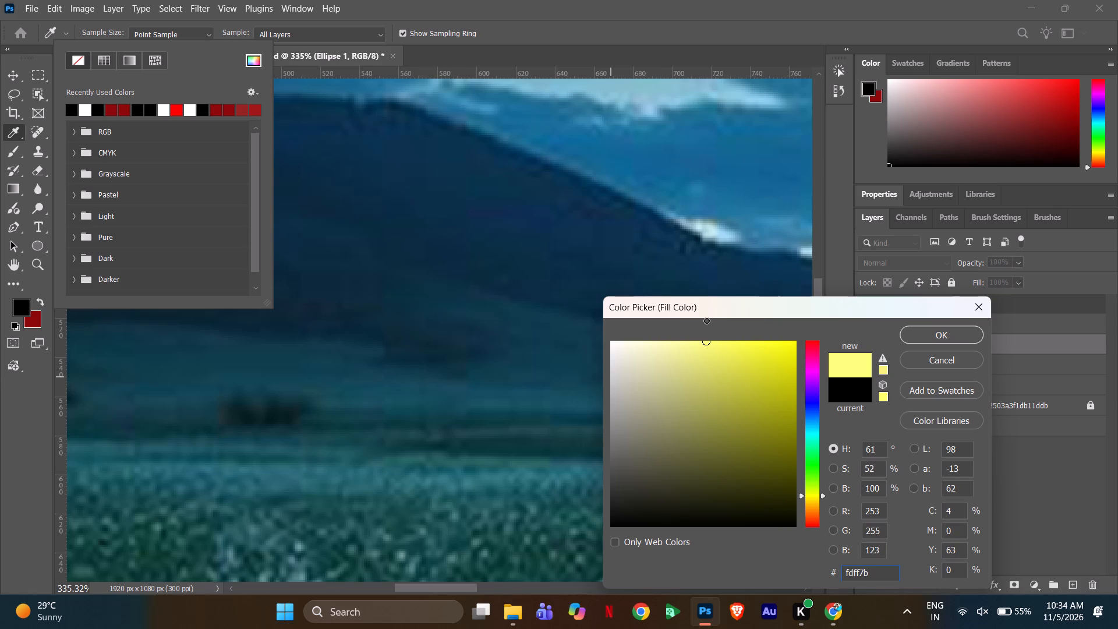
pyautogui.moveTo(706, 320); pyautogui.dragTo(797, 271)
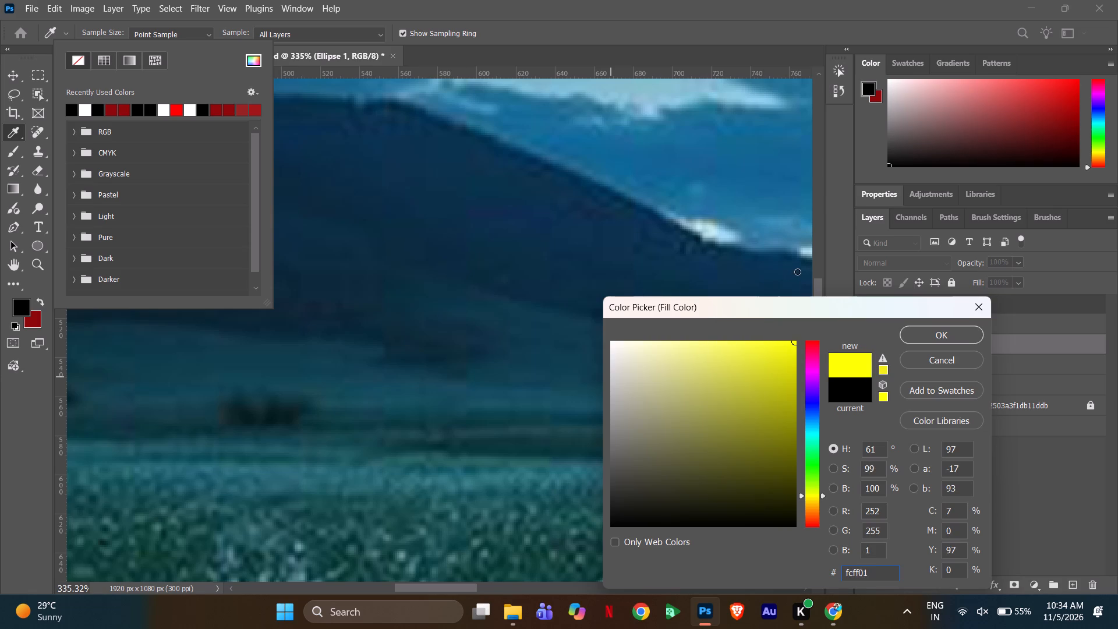
pyautogui.moveTo(797, 271); pyautogui.dragTo(778, 292)
pyautogui.moveTo(778, 292); pyautogui.dragTo(743, 315)
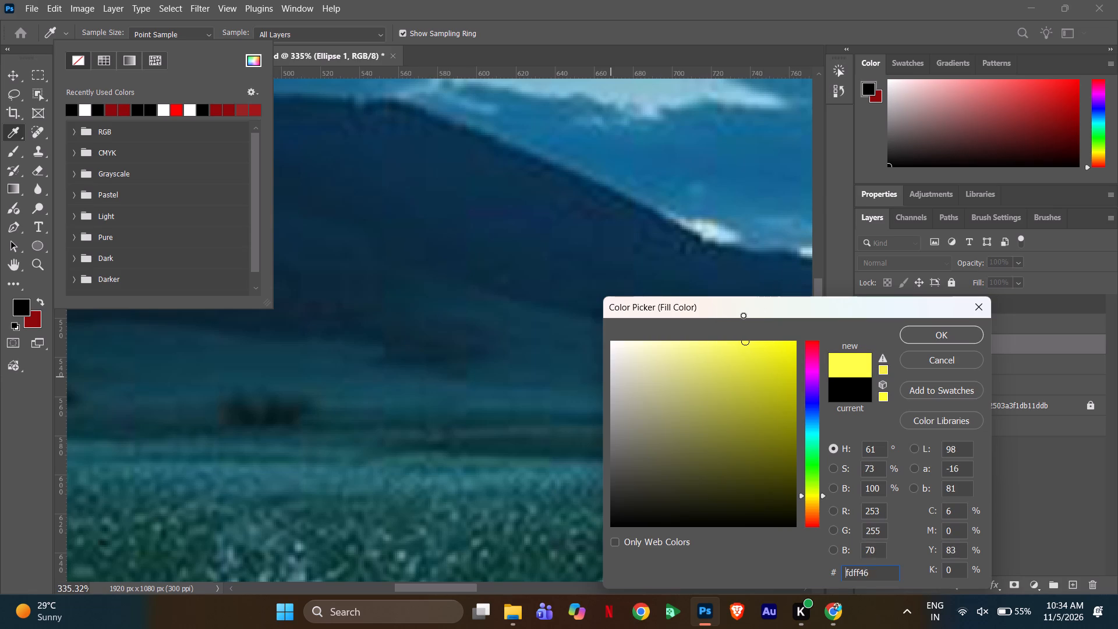
pyautogui.moveTo(743, 315); pyautogui.dragTo(816, 264)
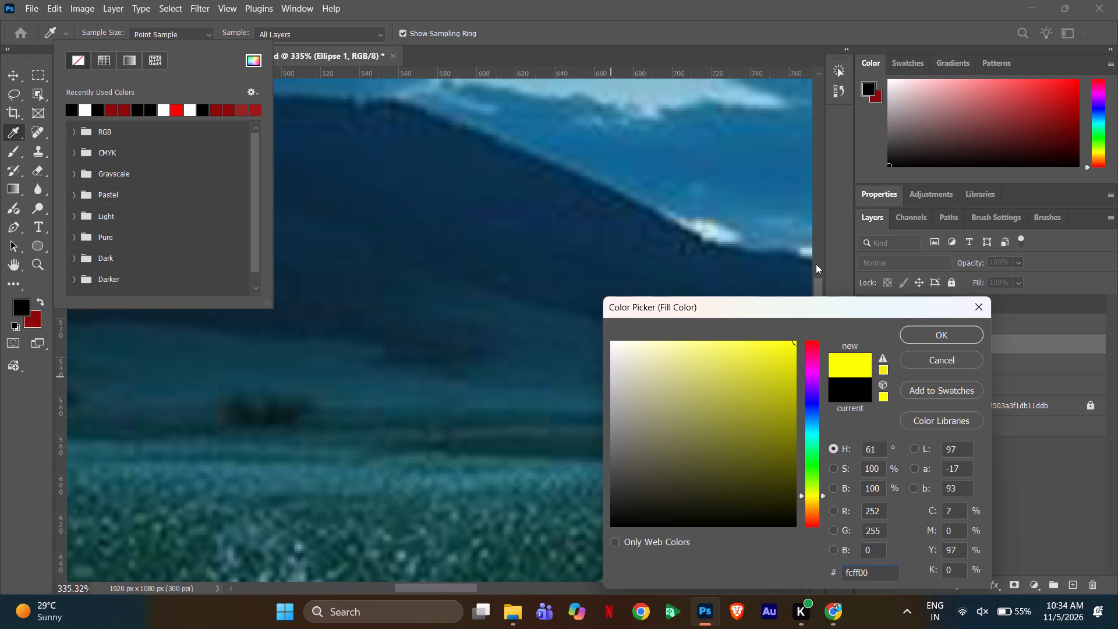
pyautogui.click(942, 331)
pyautogui.click(368, 264)
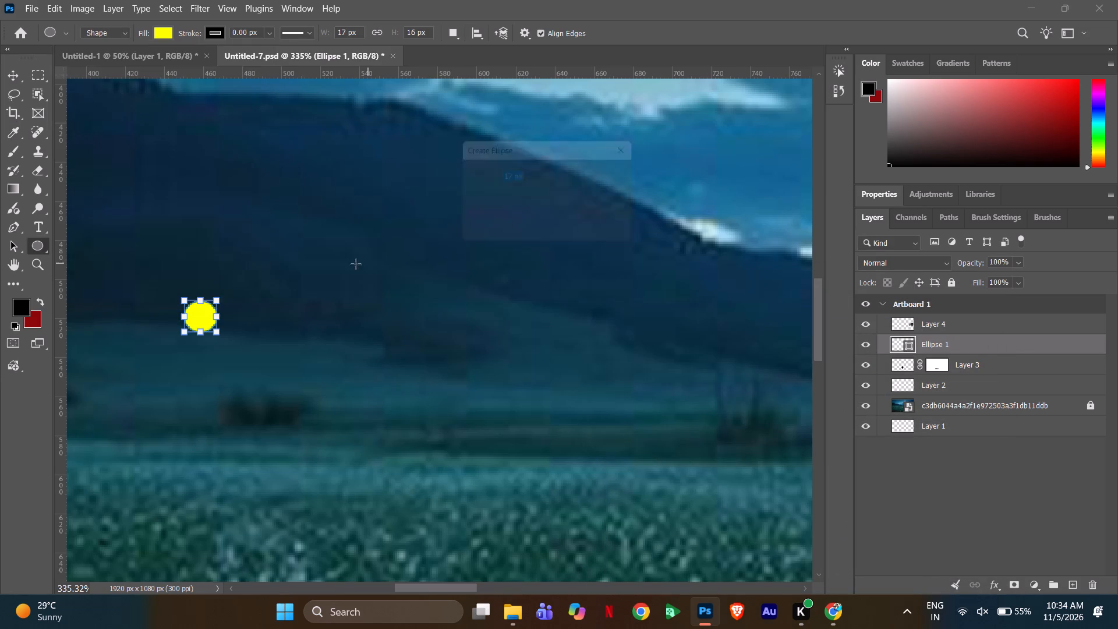
pyautogui.click(604, 232)
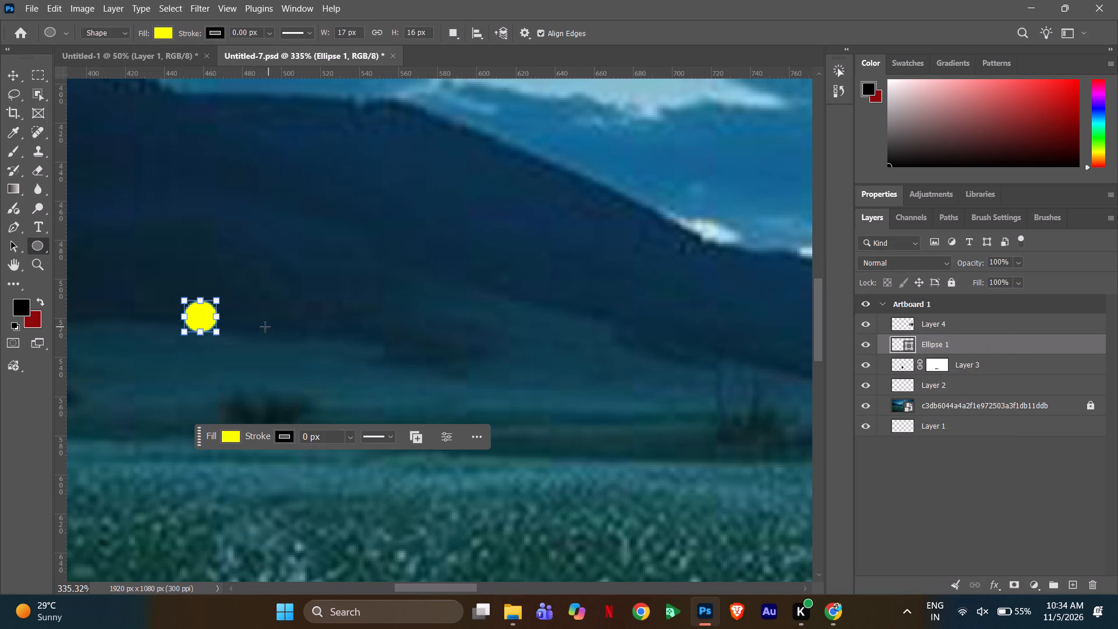
# Move the small yellow ellipse from the hillside onto the front windows of the house.
pyautogui.click(11, 72)
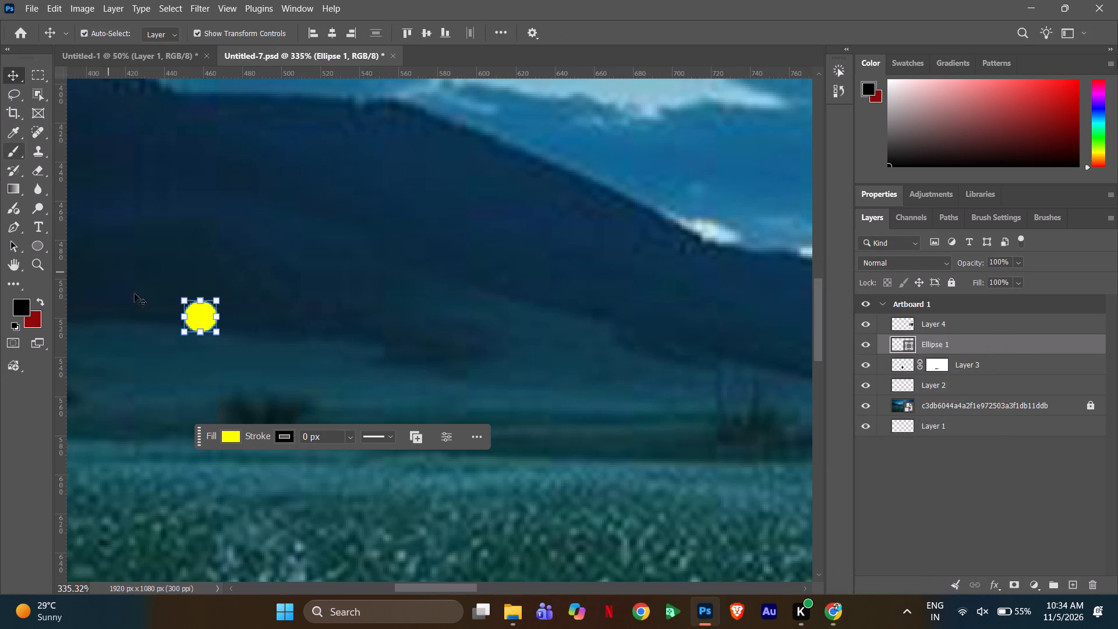
pyautogui.moveTo(202, 323); pyautogui.dragTo(682, 374)
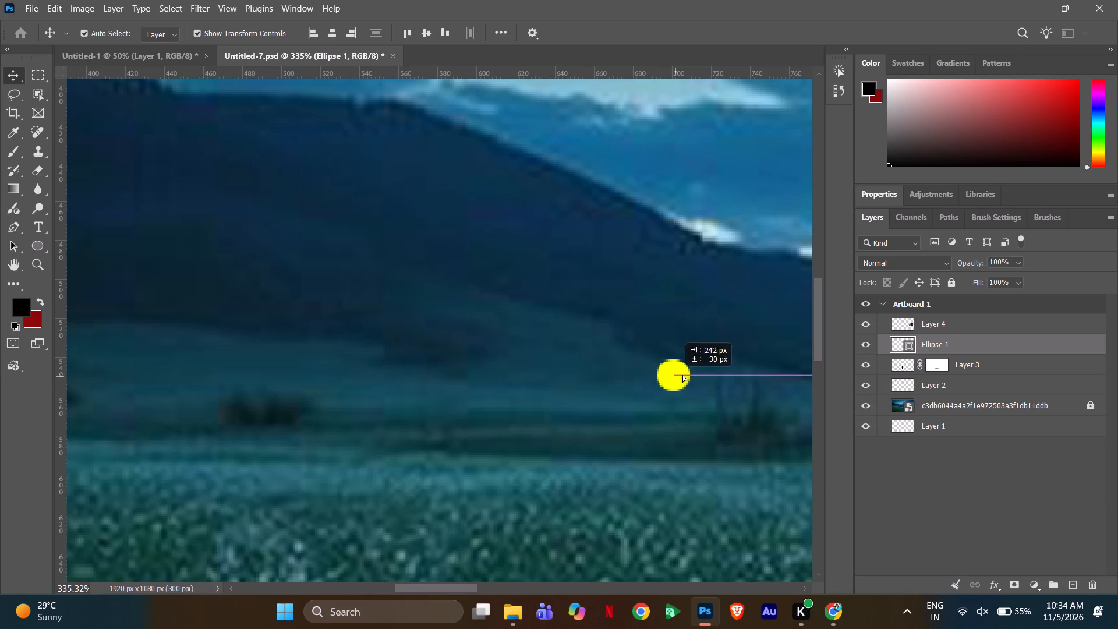
pyautogui.moveTo(682, 374); pyautogui.dragTo(701, 374)
pyautogui.press('space')
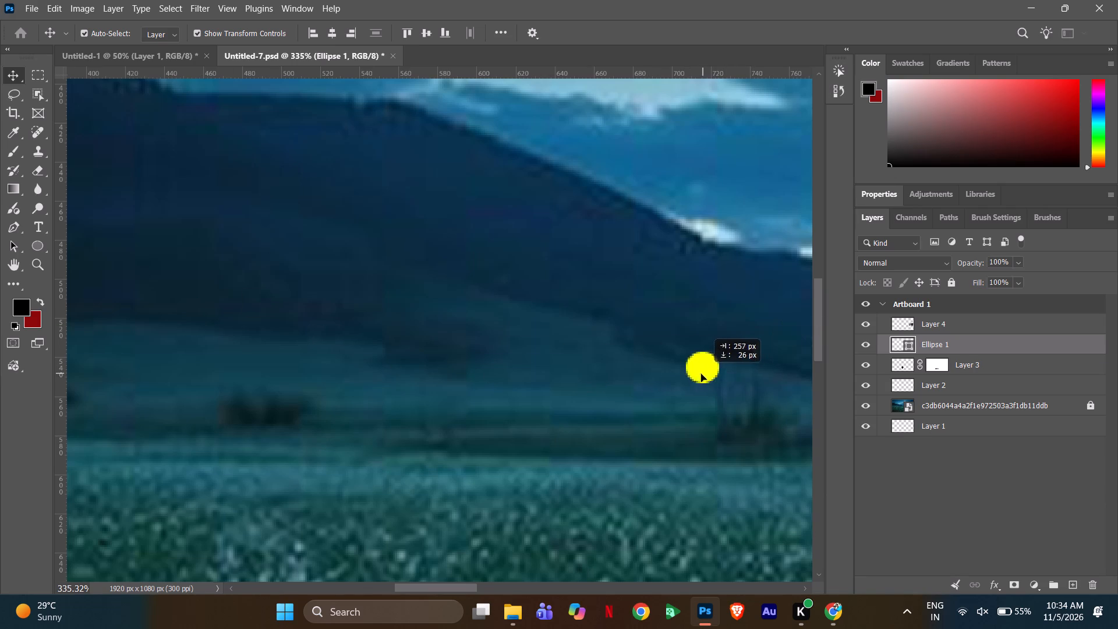
pyautogui.moveTo(701, 374); pyautogui.dragTo(628, 397)
pyautogui.keyDown('alt'); pyautogui.scroll(-8, 620, 381); pyautogui.keyUp('alt')
pyautogui.scroll(-7, 638, 393)
pyautogui.keyDown('alt'); pyautogui.scroll(-7, 628, 453); pyautogui.keyUp('alt')
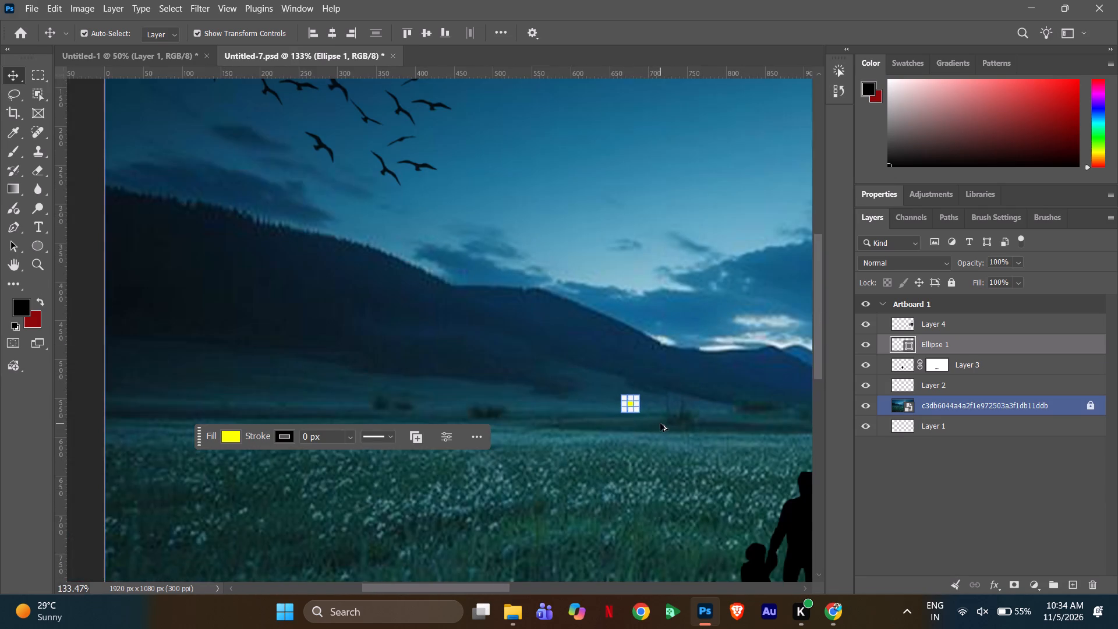
pyautogui.keyDown('alt'); pyautogui.scroll(-10, 660, 423); pyautogui.keyUp('alt')
pyautogui.press('space')
pyautogui.press('space')
pyautogui.press('space')
pyautogui.press('space')
pyautogui.press('space')
pyautogui.press('space')
pyautogui.press('space')
pyautogui.press('space')
pyautogui.press('space')
pyautogui.press('space')
pyautogui.press('space')
pyautogui.press('space')
pyautogui.press('space')
pyautogui.press('space')
pyautogui.press('space')
pyautogui.press('space')
pyautogui.press('space')
pyautogui.press('space')
pyautogui.press('space')
pyautogui.press('space')
pyautogui.moveTo(727, 383); pyautogui.dragTo(579, 364)
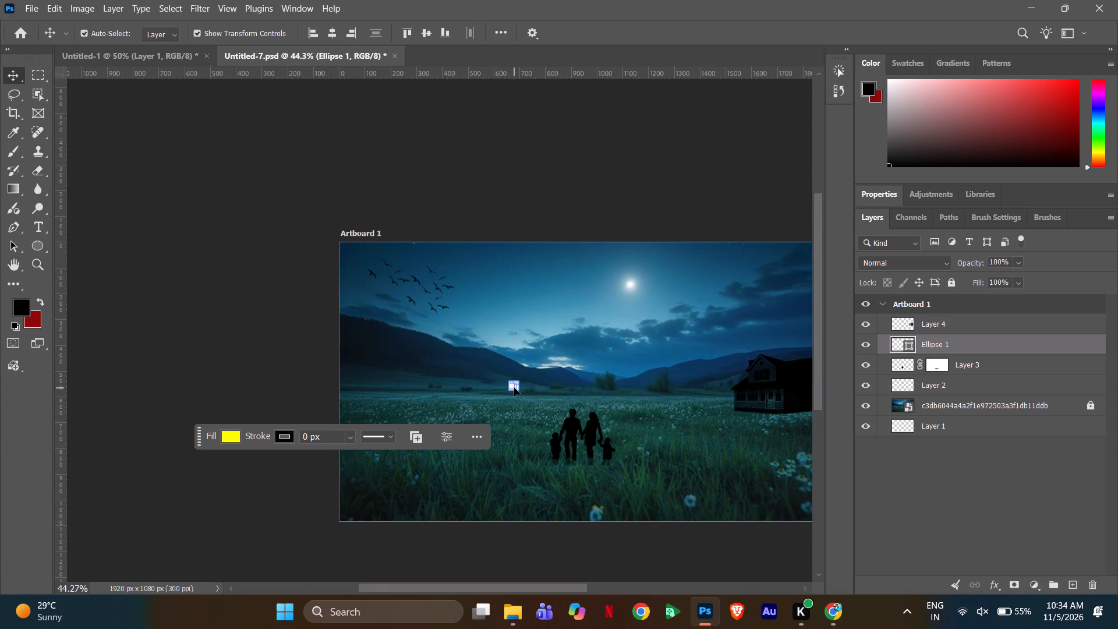
pyautogui.moveTo(514, 388); pyautogui.dragTo(790, 379)
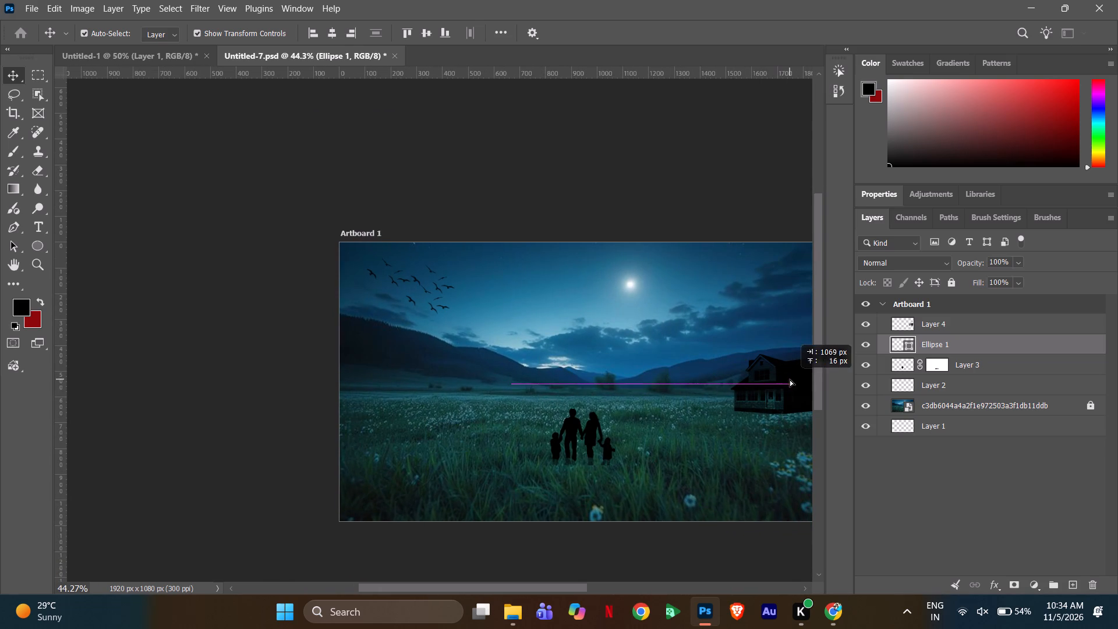
pyautogui.moveTo(790, 379); pyautogui.dragTo(739, 401)
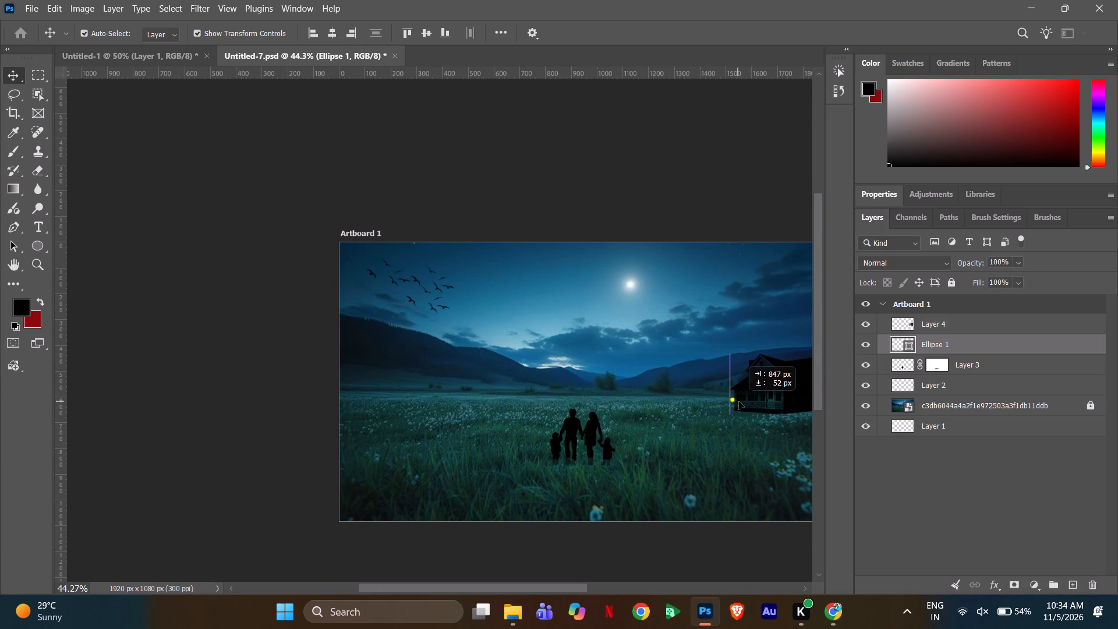
pyautogui.moveTo(739, 401); pyautogui.dragTo(753, 400)
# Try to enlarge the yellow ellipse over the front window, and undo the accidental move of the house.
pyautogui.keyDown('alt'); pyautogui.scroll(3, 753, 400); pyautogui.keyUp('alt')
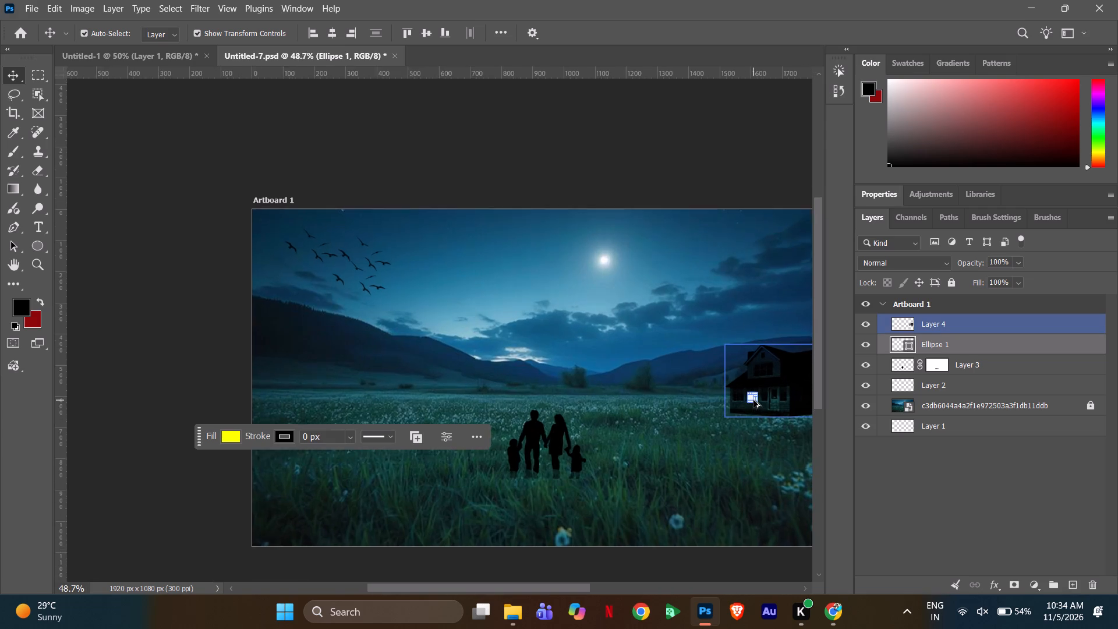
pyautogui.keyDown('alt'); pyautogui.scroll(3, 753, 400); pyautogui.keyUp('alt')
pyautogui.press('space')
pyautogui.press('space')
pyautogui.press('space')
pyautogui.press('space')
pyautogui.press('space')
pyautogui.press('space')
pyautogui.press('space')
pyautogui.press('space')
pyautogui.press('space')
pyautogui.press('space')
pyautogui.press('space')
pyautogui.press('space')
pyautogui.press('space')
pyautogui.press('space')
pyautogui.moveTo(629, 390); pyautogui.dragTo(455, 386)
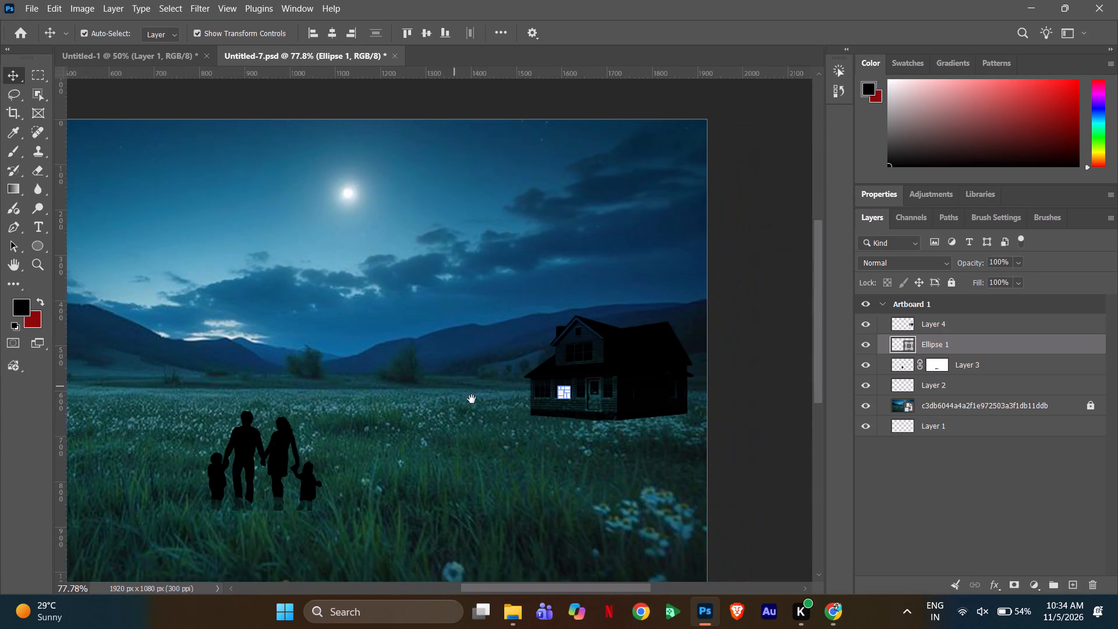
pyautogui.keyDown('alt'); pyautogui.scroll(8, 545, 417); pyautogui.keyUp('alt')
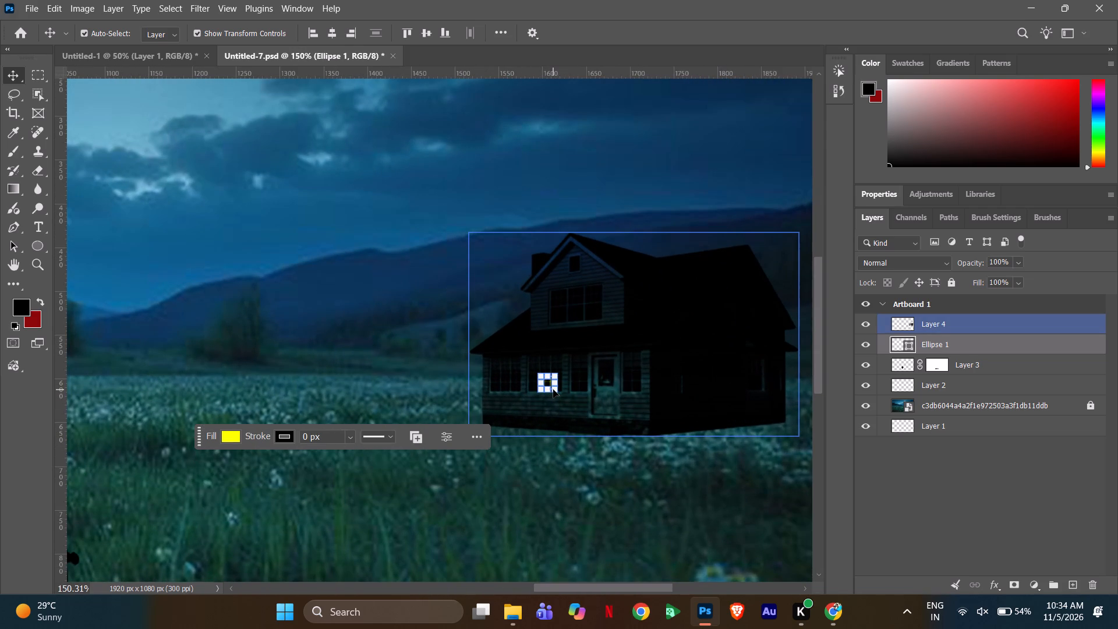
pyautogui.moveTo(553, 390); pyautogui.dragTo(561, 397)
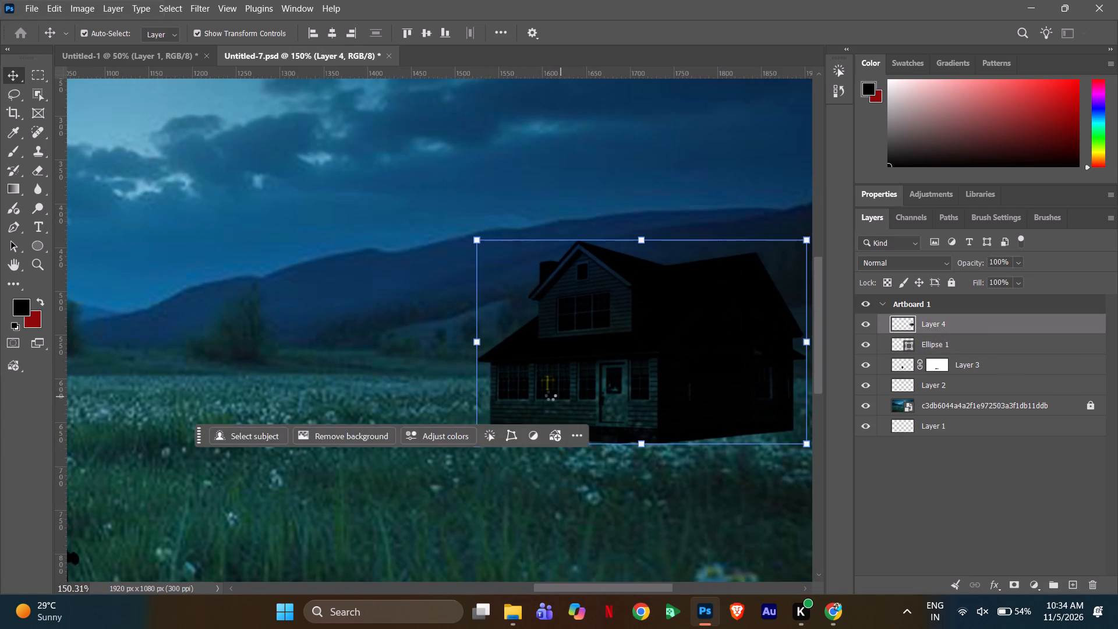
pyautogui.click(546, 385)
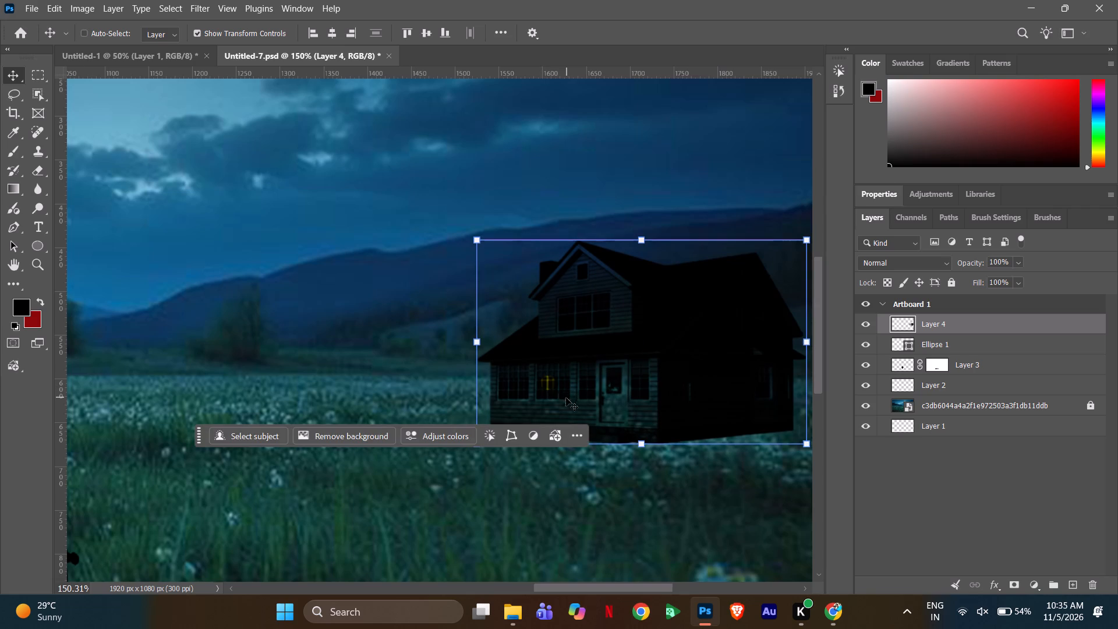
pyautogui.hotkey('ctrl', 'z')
# Scale the yellow ellipse on Ellipse 1 proportionally to about 2289% and position it around the whole house.
pyautogui.click(916, 342)
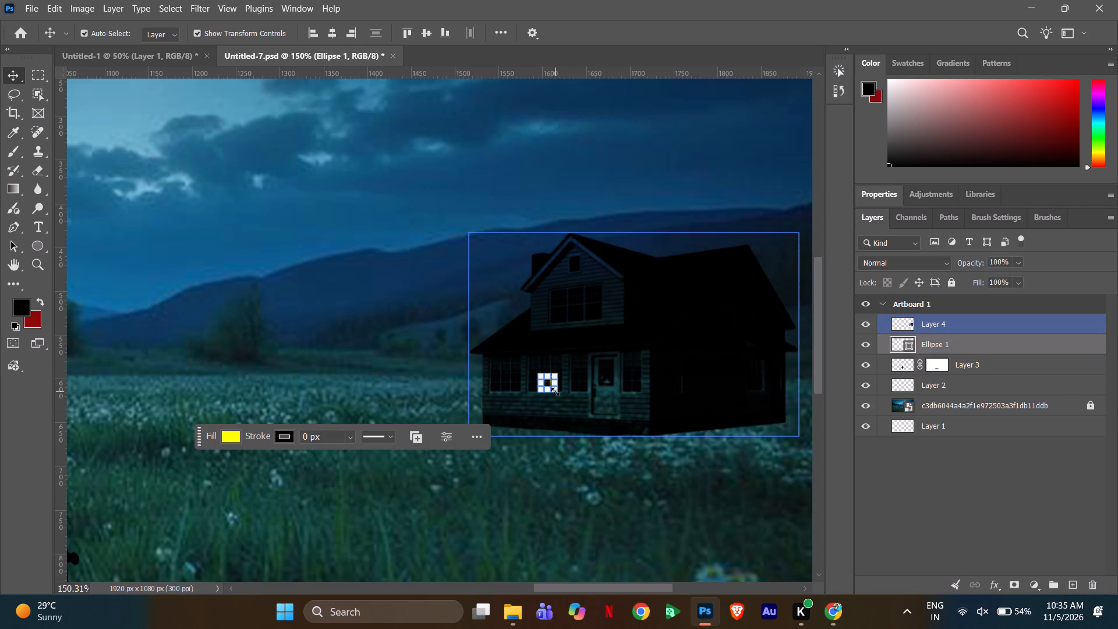
pyautogui.moveTo(555, 391); pyautogui.dragTo(567, 398)
pyautogui.moveTo(565, 398); pyautogui.dragTo(610, 426)
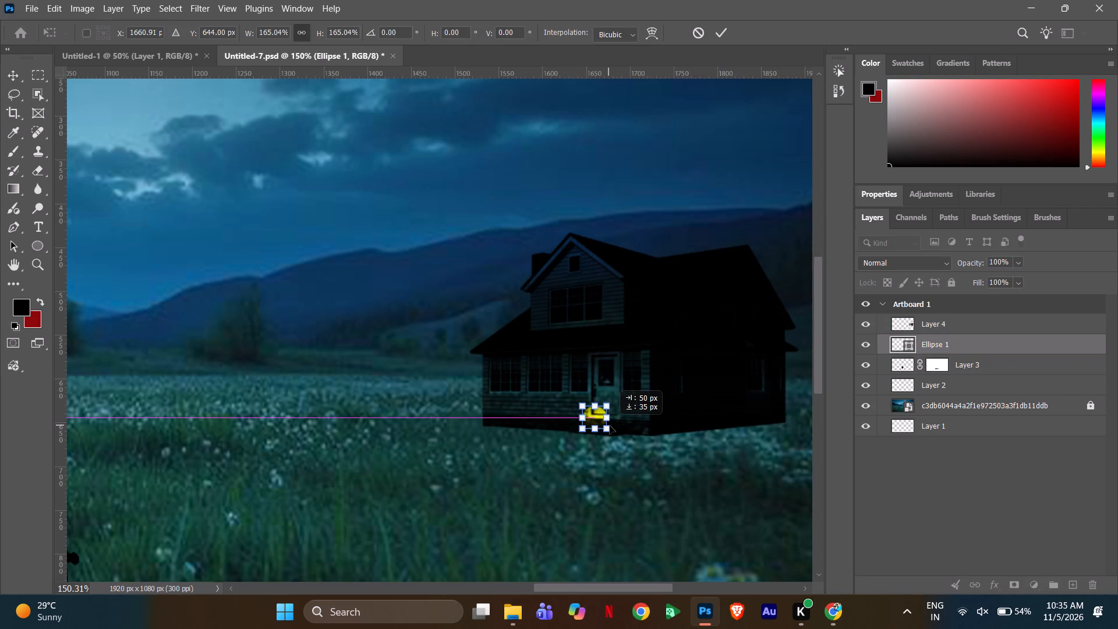
pyautogui.moveTo(610, 426); pyautogui.dragTo(585, 427)
pyautogui.moveTo(586, 422); pyautogui.dragTo(622, 452)
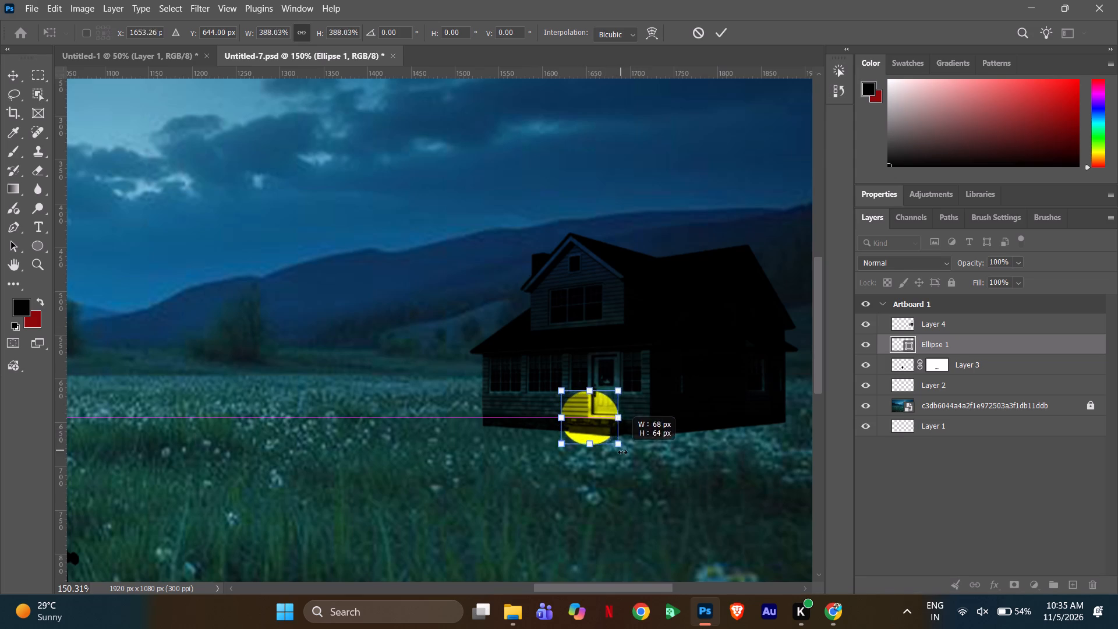
pyautogui.moveTo(622, 452); pyautogui.dragTo(772, 590)
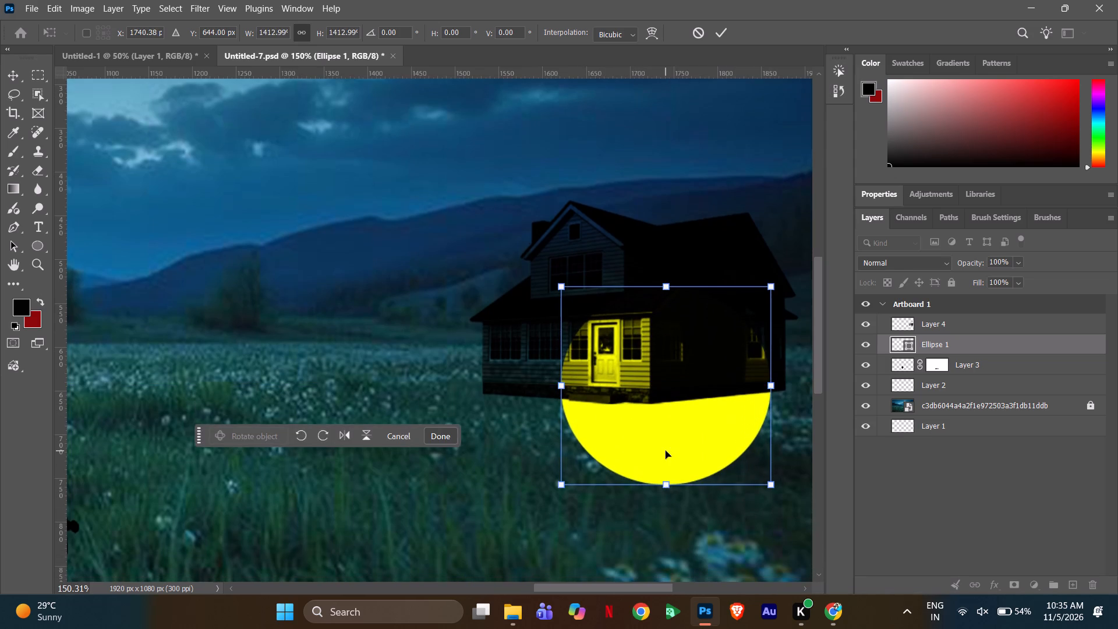
pyautogui.moveTo(666, 451); pyautogui.dragTo(572, 405)
pyautogui.moveTo(676, 340); pyautogui.dragTo(688, 340)
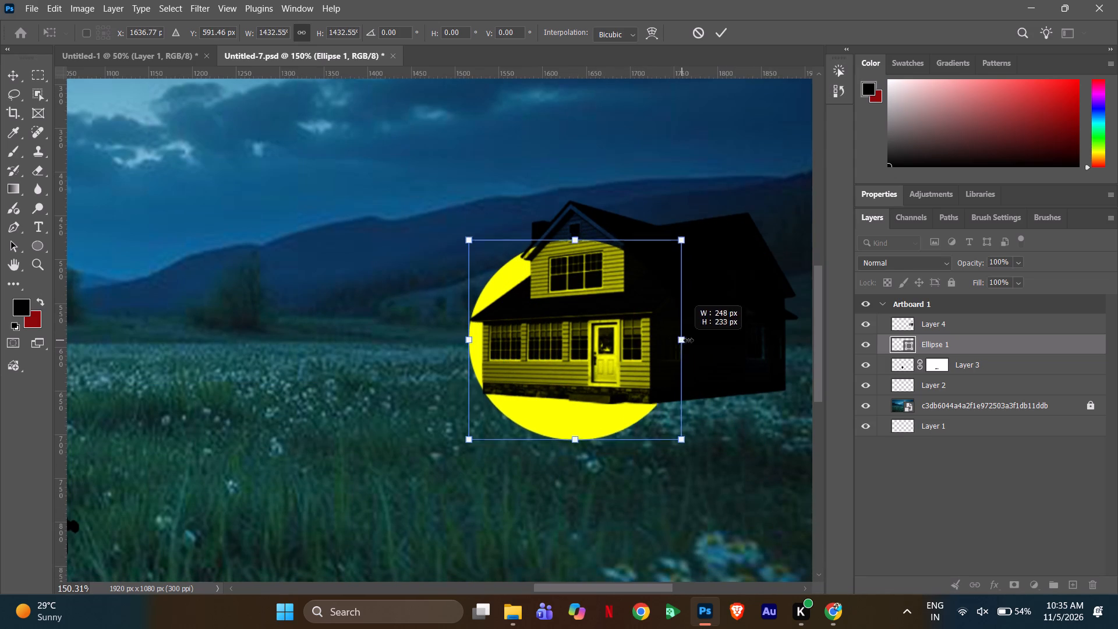
pyautogui.moveTo(688, 340); pyautogui.dragTo(806, 361)
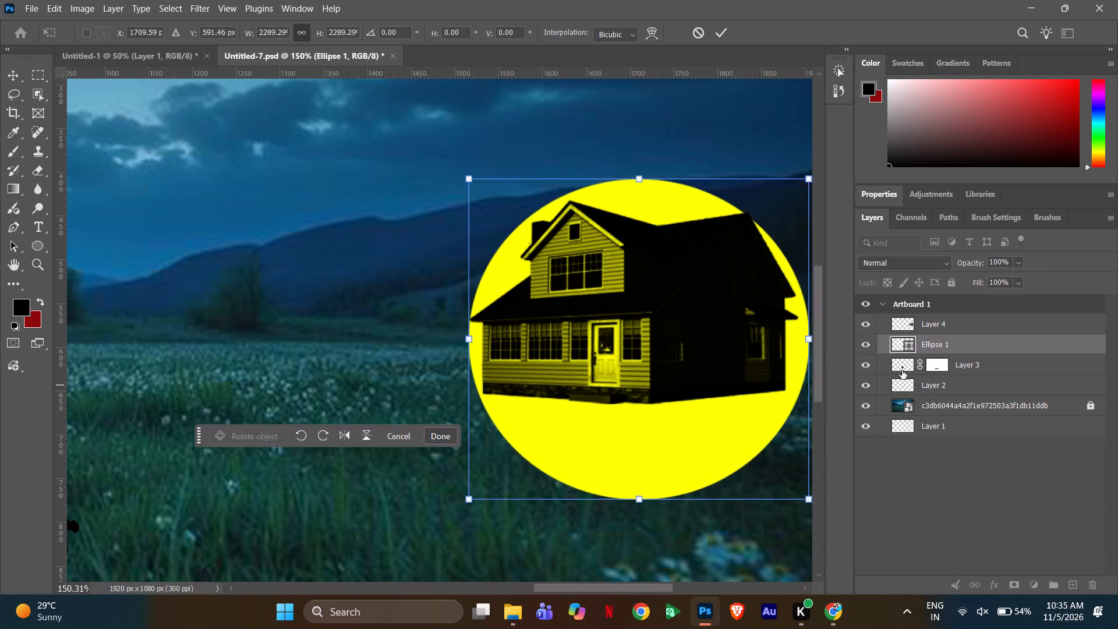
# Place house Layer 4 directly below Ellipse 1 and clip Ellipse 1 to it.
pyautogui.moveTo(926, 320); pyautogui.dragTo(925, 355)
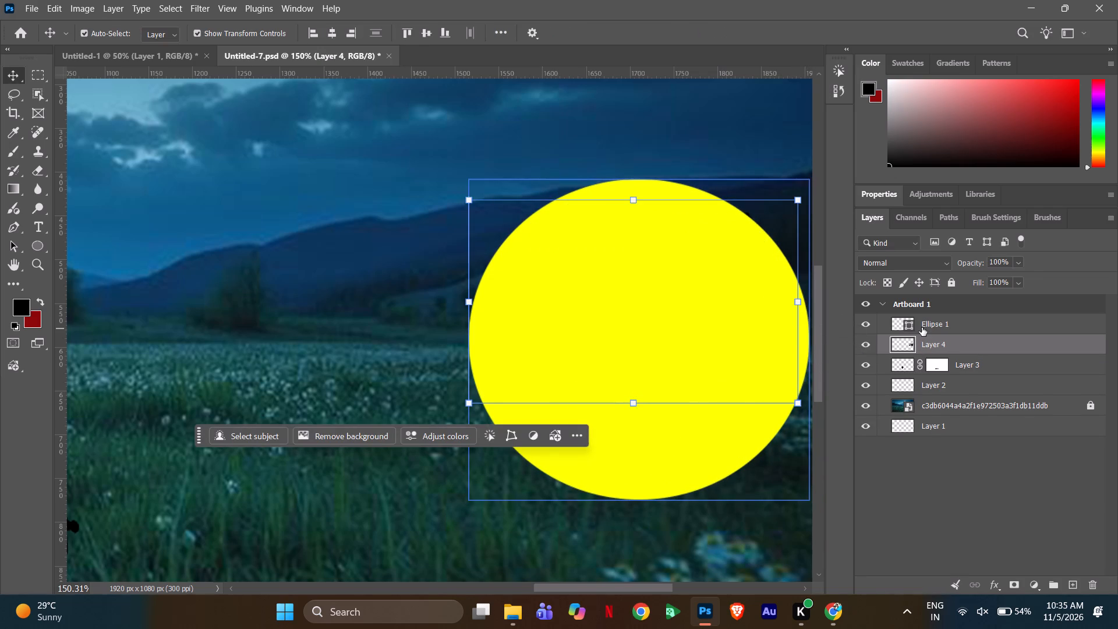
pyautogui.click(925, 324)
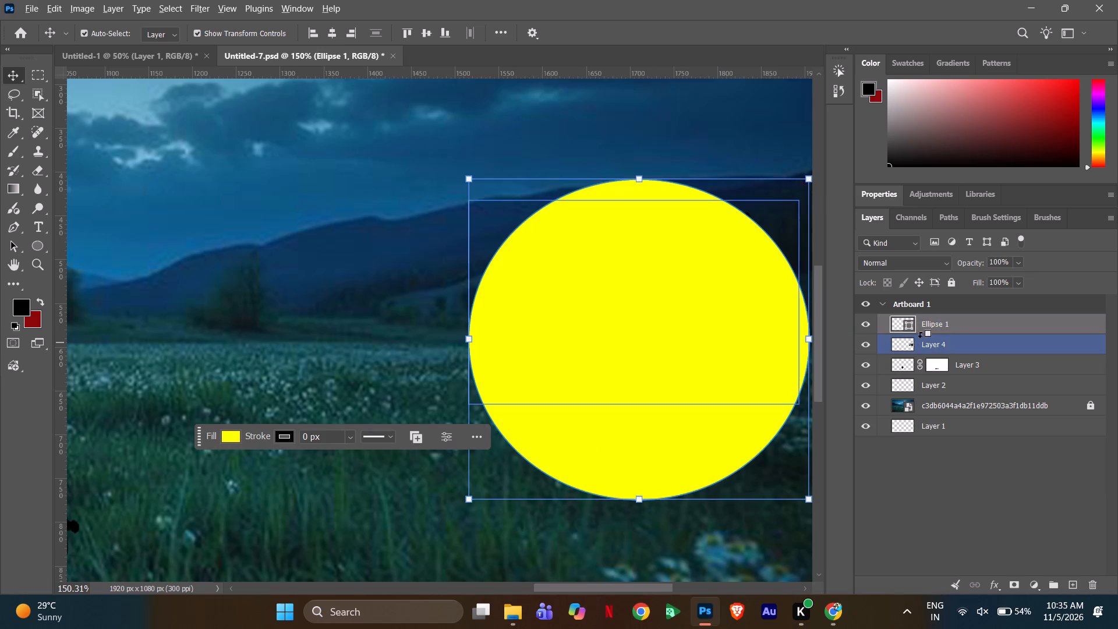
pyautogui.keyDown('alt'); pyautogui.click(953, 336); pyautogui.keyUp('alt')
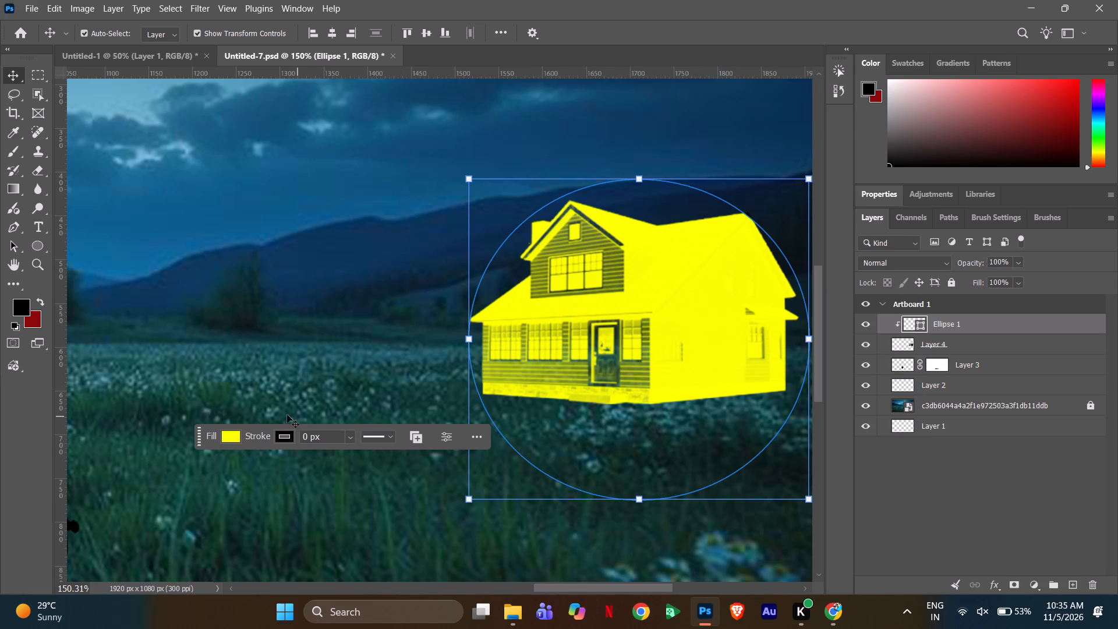
# Change the Ellipse 1 fill from solid yellow to a linear black-to-white gradient.
pyautogui.click(229, 431)
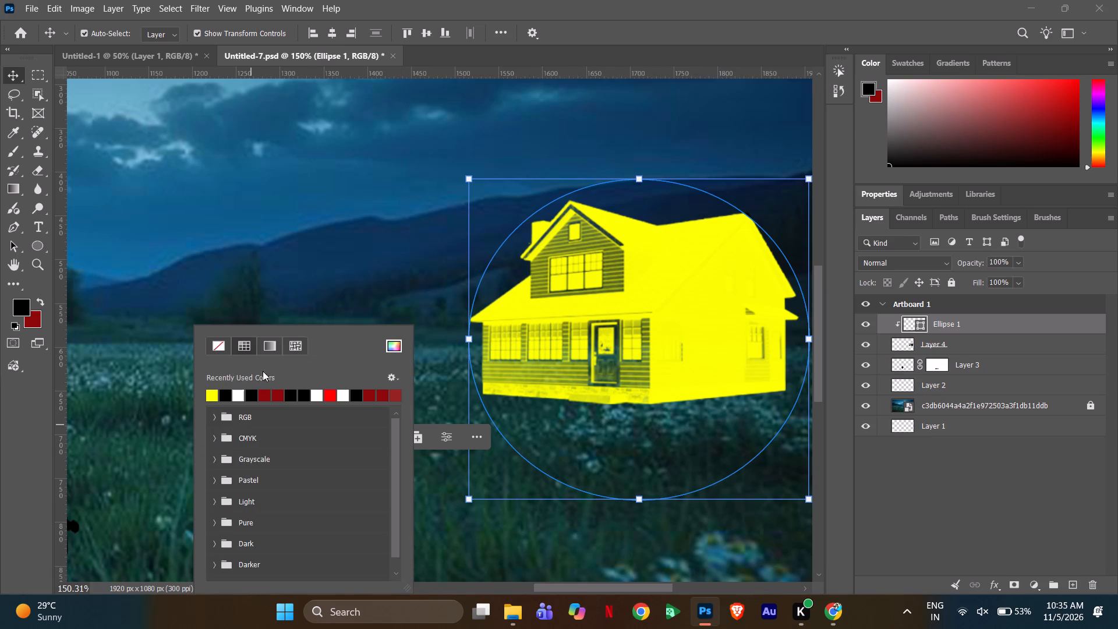
pyautogui.click(271, 345)
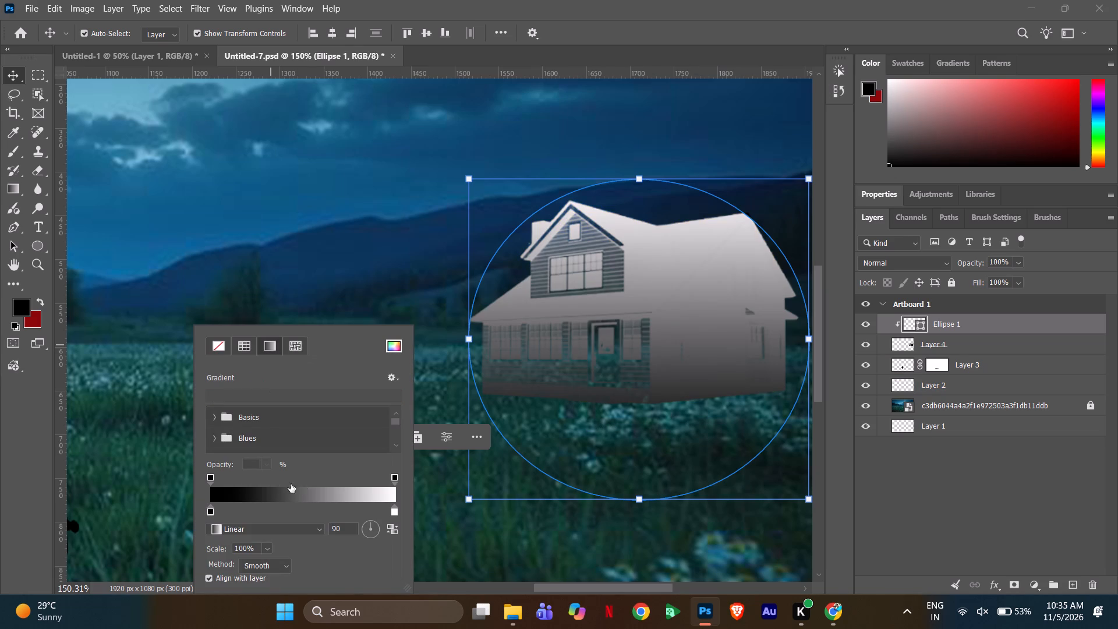
# Recolor the gradient's black starting color stop to bright yellow, e5d84a.
pyautogui.click(212, 513)
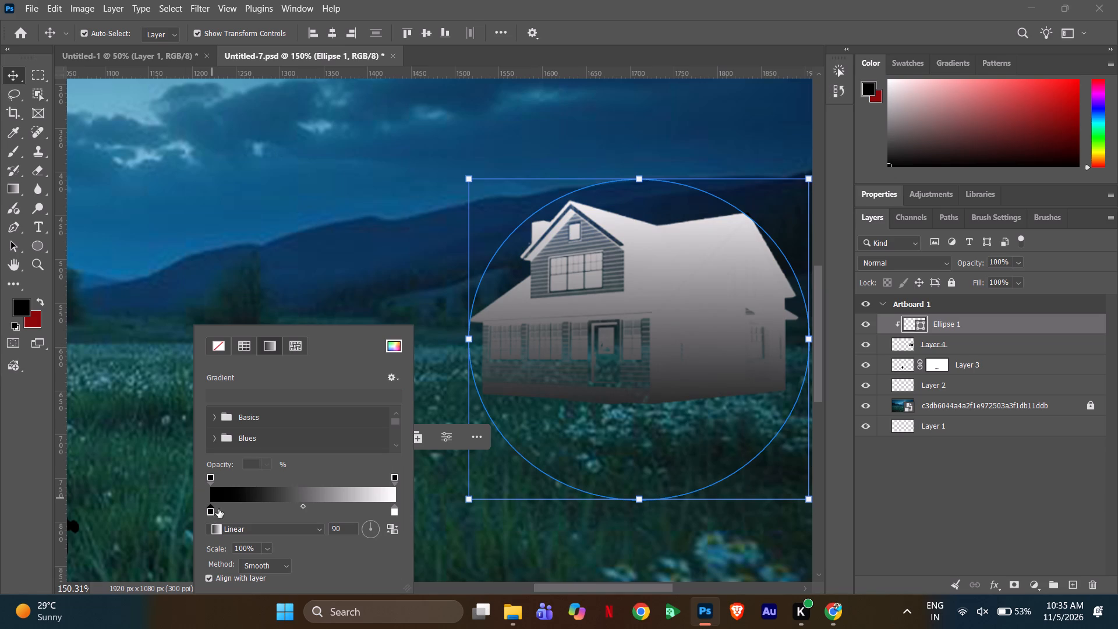
pyautogui.doubleClick(208, 511)
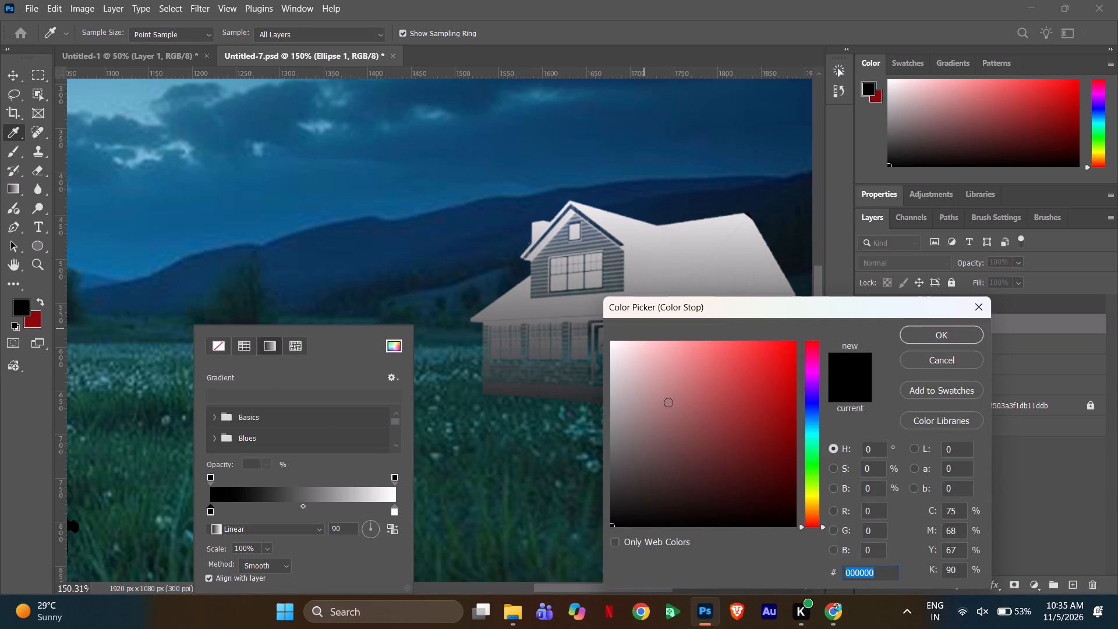
pyautogui.click(813, 499)
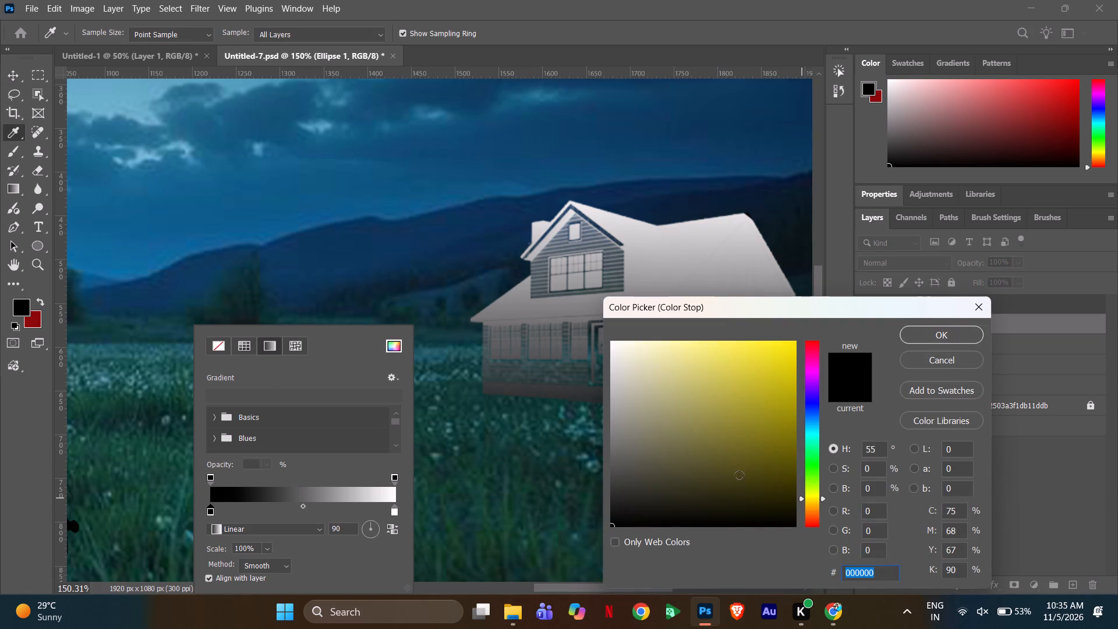
pyautogui.moveTo(738, 402); pyautogui.dragTo(749, 387)
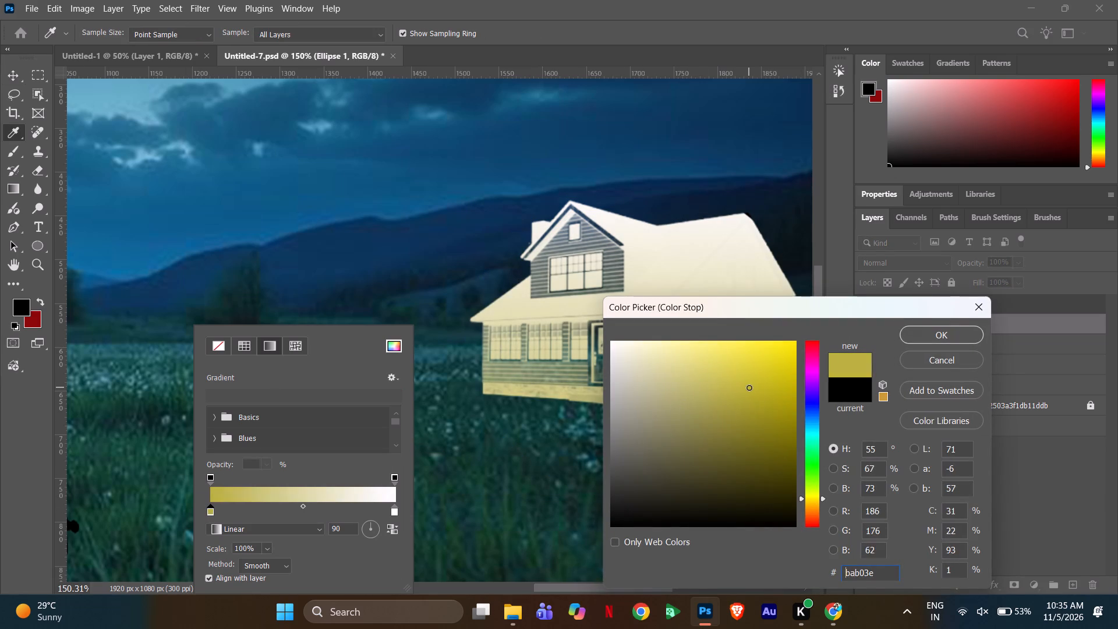
pyautogui.moveTo(749, 387); pyautogui.dragTo(766, 417)
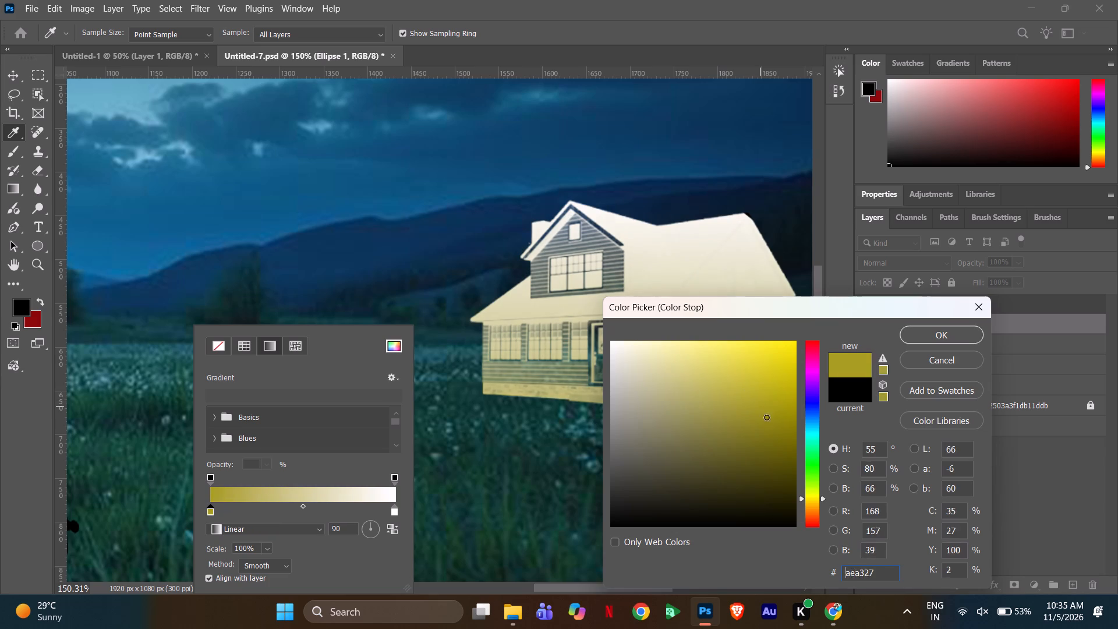
pyautogui.moveTo(766, 417); pyautogui.dragTo(769, 428)
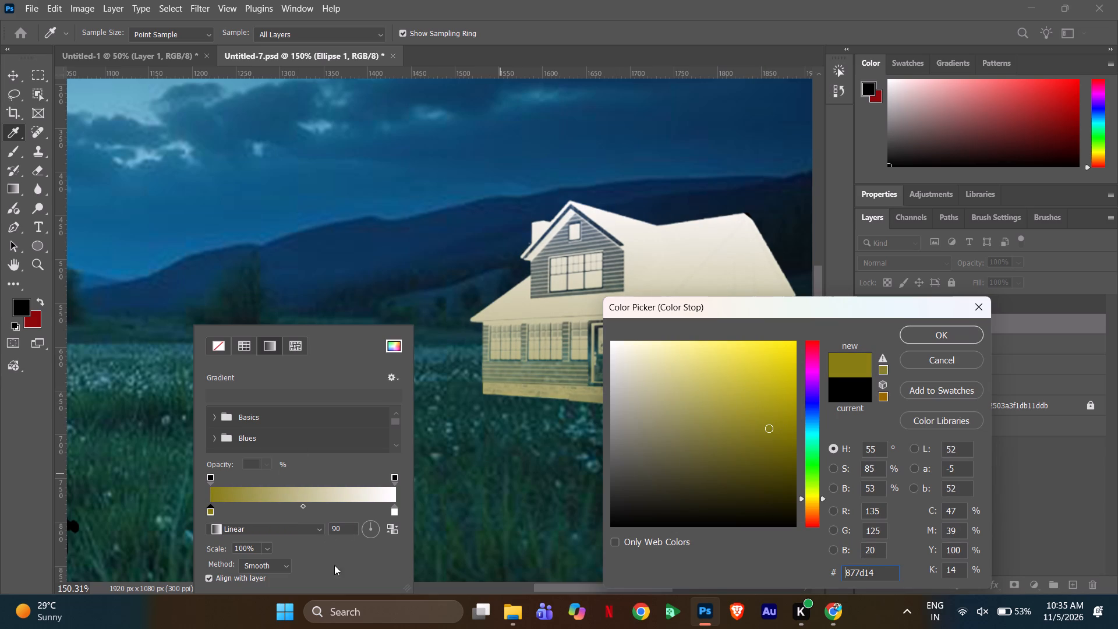
pyautogui.click(394, 508)
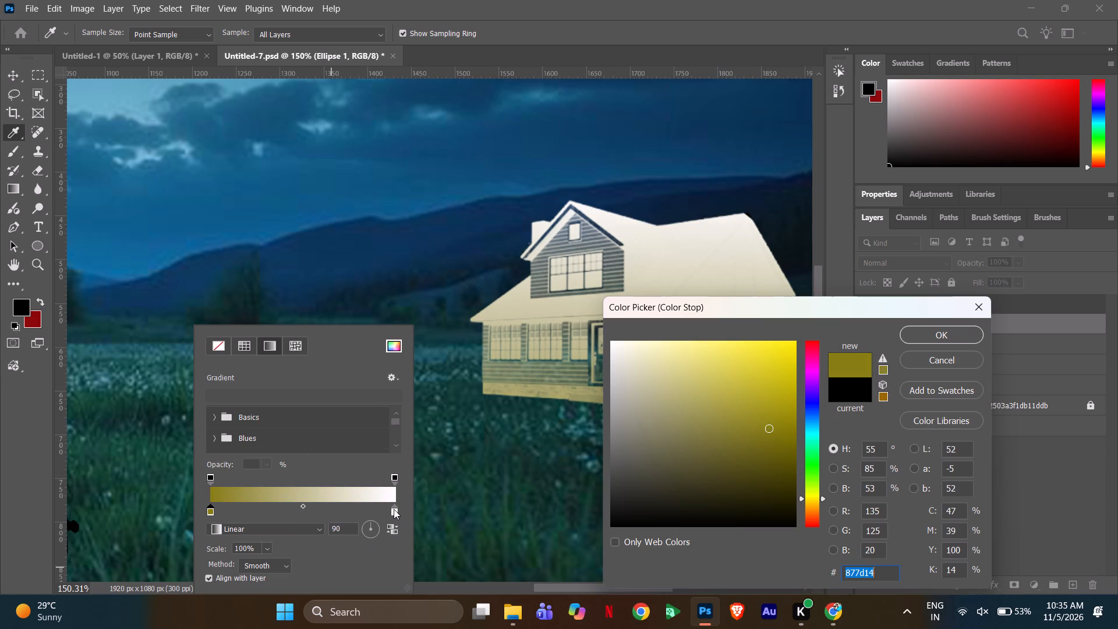
pyautogui.doubleClick(394, 511)
pyautogui.tripleClick(393, 512)
pyautogui.tripleClick(393, 512)
pyautogui.moveTo(768, 430); pyautogui.dragTo(733, 395)
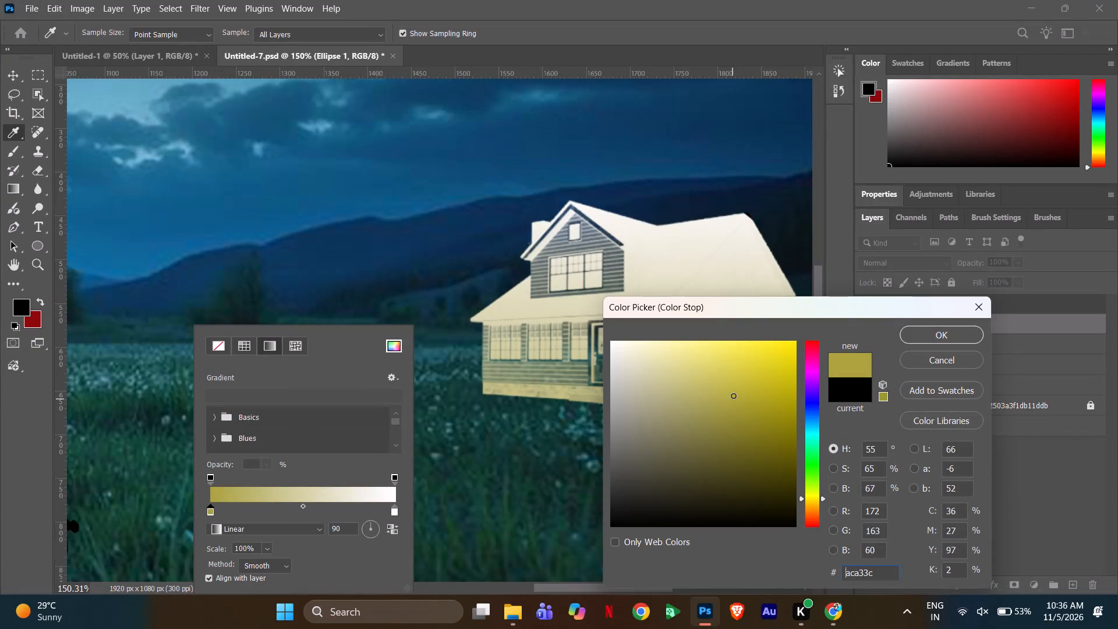
pyautogui.moveTo(733, 395); pyautogui.dragTo(733, 393)
pyautogui.moveTo(733, 393); pyautogui.dragTo(735, 361)
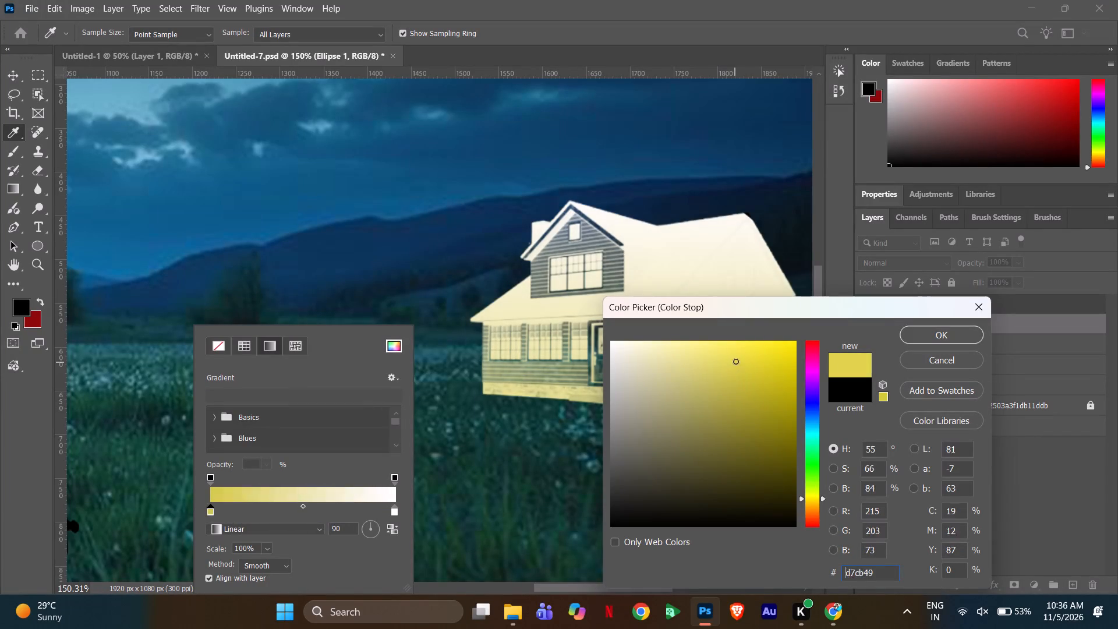
pyautogui.moveTo(735, 361); pyautogui.dragTo(737, 359)
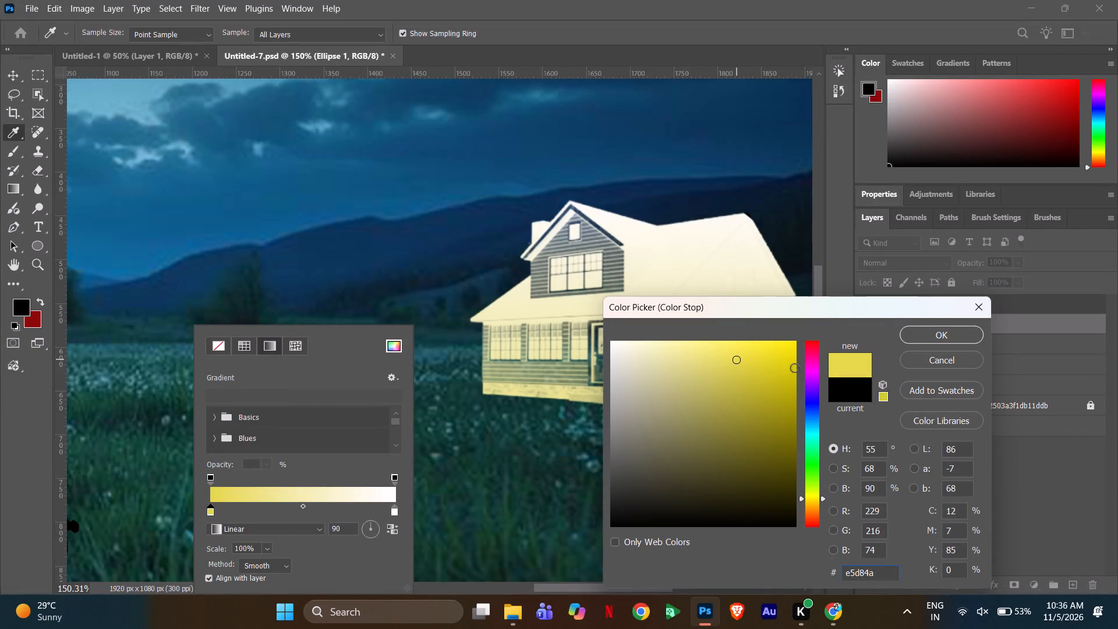
pyautogui.click(966, 335)
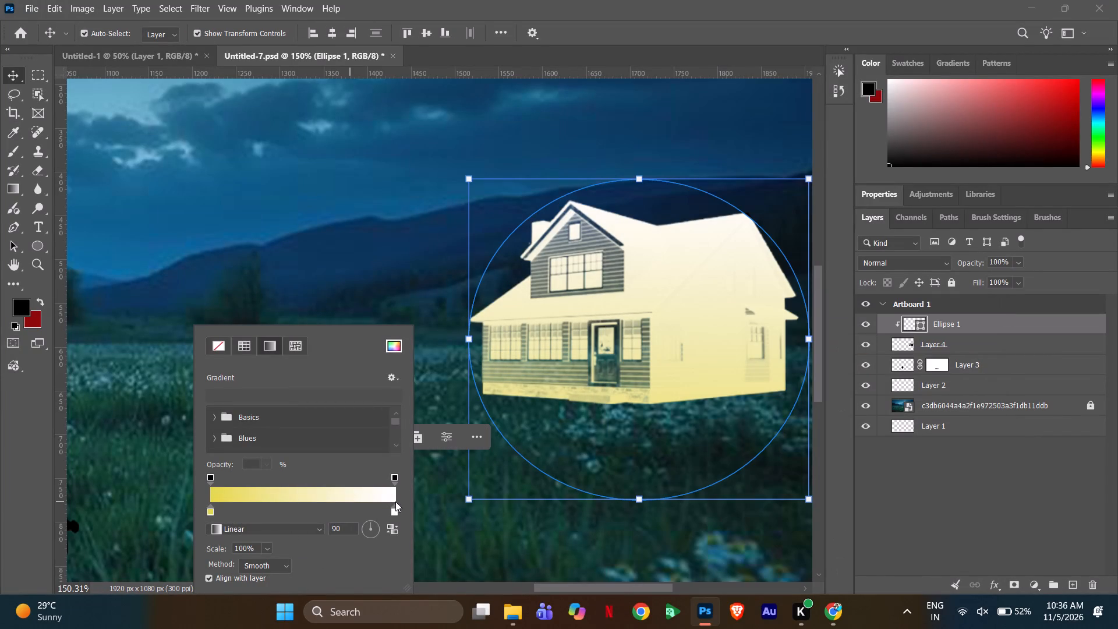
# Recolor the gradient's white end color stop to black, 000000.
pyautogui.click(391, 508)
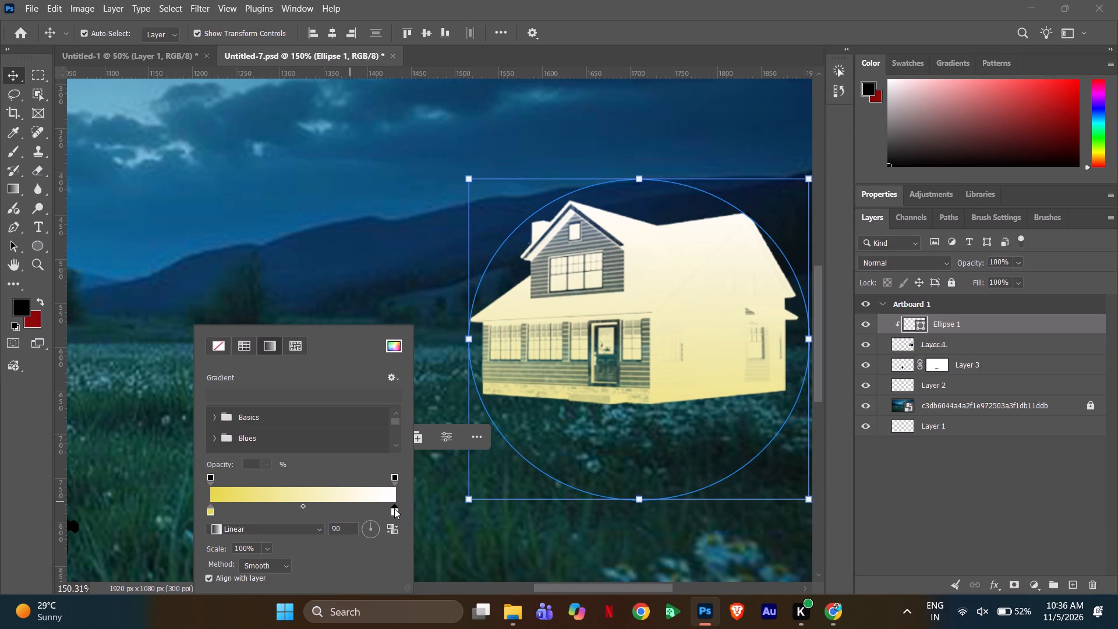
pyautogui.doubleClick(394, 508)
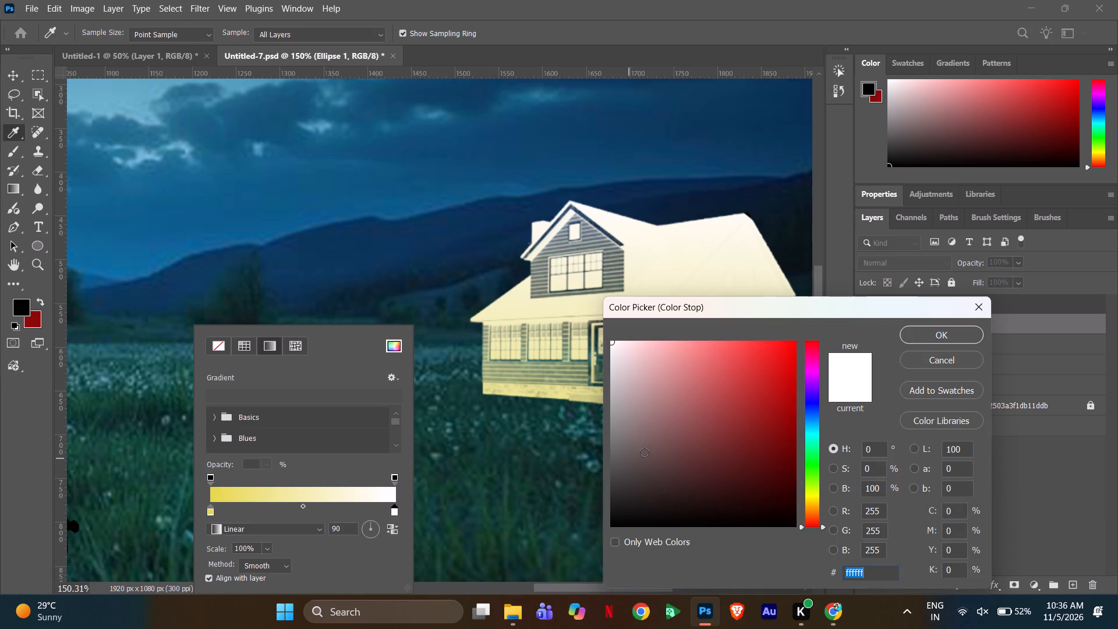
pyautogui.moveTo(645, 452); pyautogui.dragTo(583, 576)
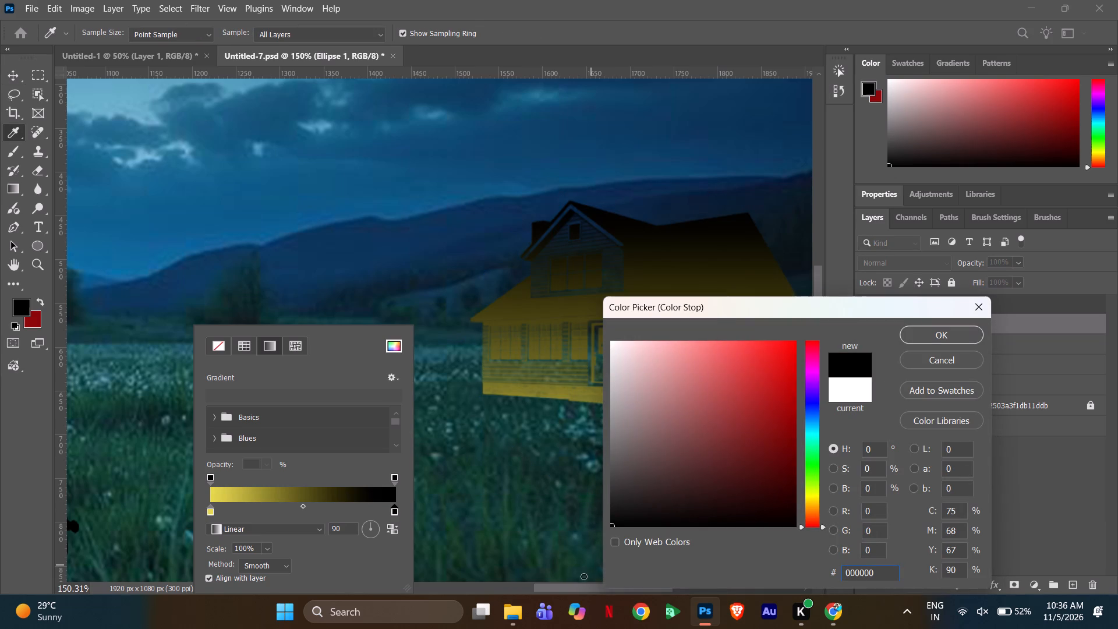
pyautogui.moveTo(583, 576); pyautogui.dragTo(553, 581)
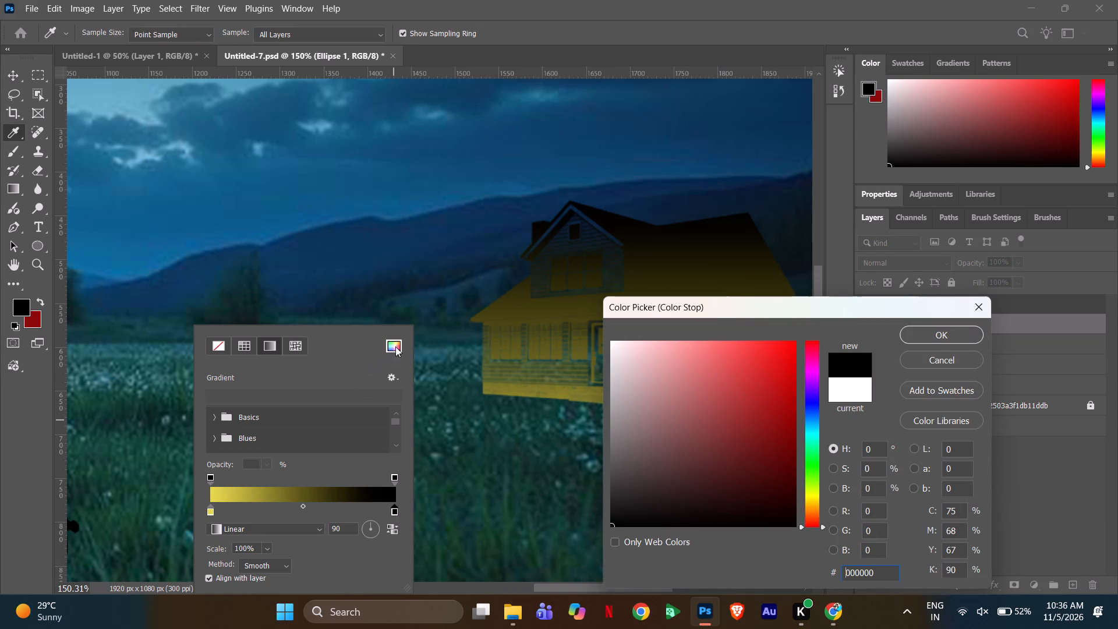
pyautogui.click(947, 335)
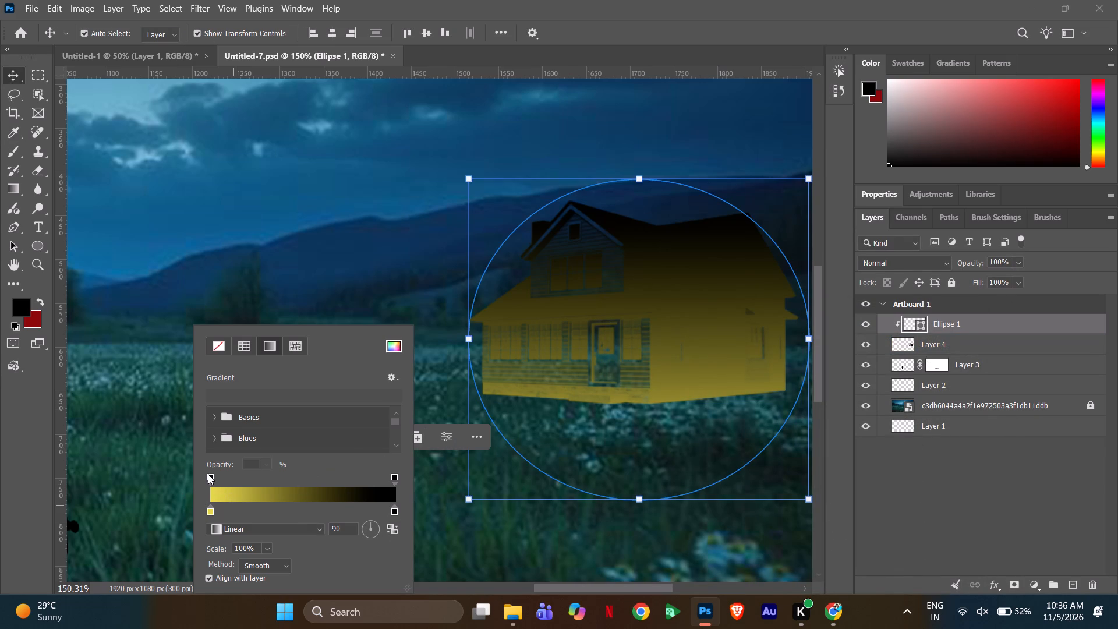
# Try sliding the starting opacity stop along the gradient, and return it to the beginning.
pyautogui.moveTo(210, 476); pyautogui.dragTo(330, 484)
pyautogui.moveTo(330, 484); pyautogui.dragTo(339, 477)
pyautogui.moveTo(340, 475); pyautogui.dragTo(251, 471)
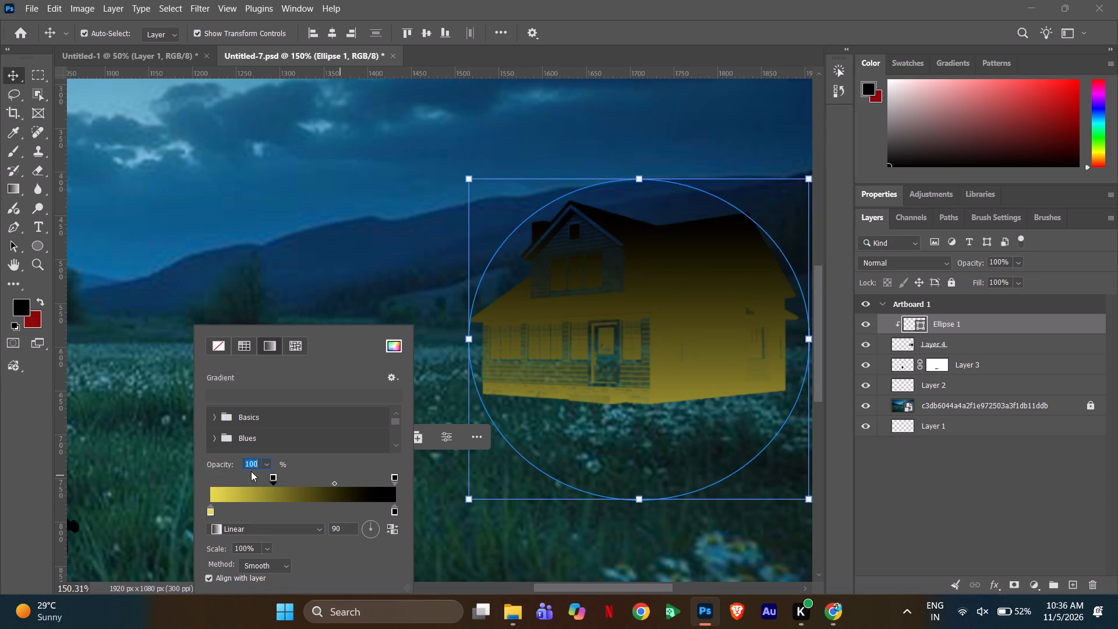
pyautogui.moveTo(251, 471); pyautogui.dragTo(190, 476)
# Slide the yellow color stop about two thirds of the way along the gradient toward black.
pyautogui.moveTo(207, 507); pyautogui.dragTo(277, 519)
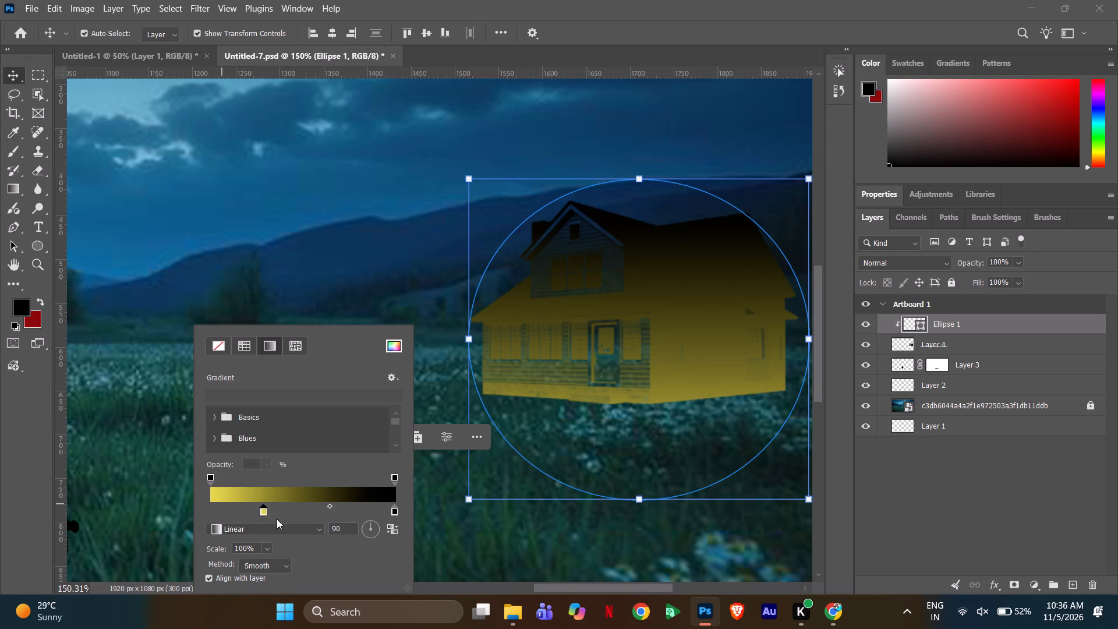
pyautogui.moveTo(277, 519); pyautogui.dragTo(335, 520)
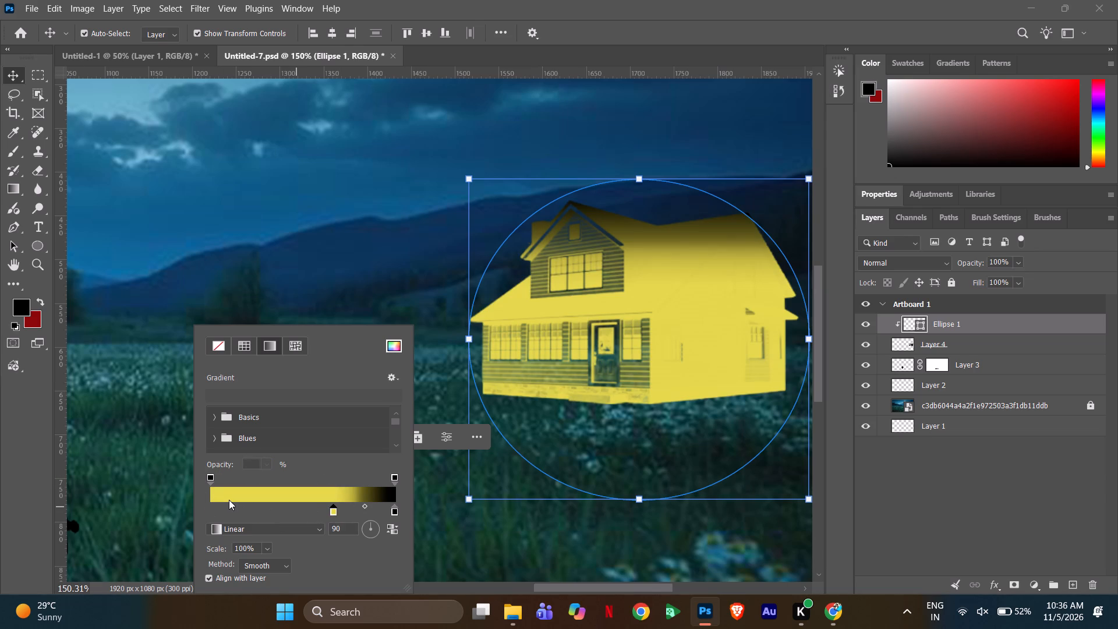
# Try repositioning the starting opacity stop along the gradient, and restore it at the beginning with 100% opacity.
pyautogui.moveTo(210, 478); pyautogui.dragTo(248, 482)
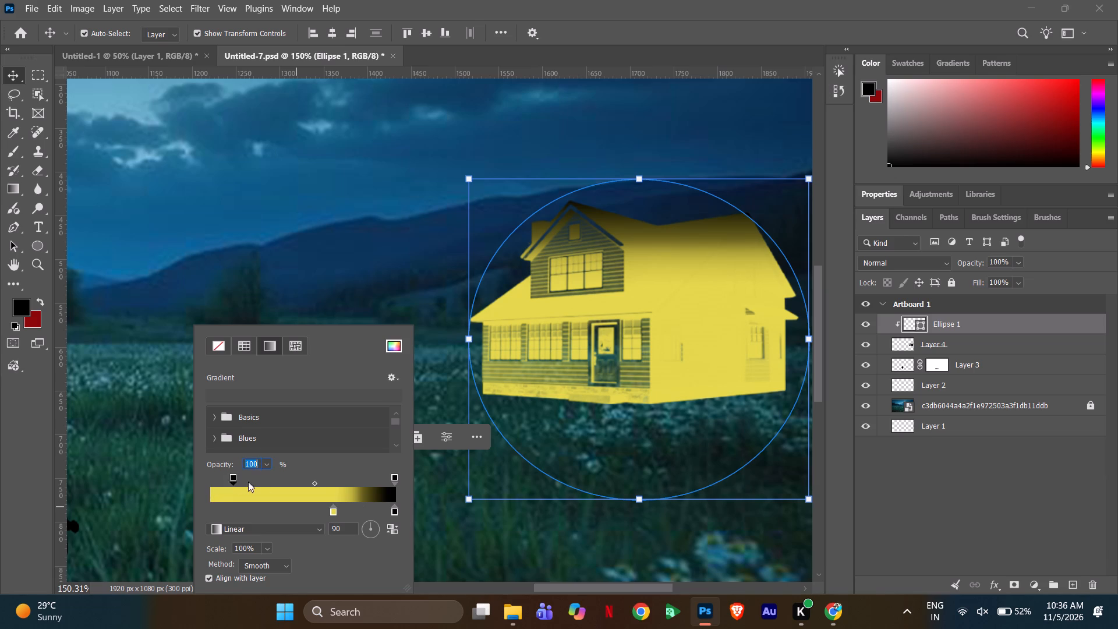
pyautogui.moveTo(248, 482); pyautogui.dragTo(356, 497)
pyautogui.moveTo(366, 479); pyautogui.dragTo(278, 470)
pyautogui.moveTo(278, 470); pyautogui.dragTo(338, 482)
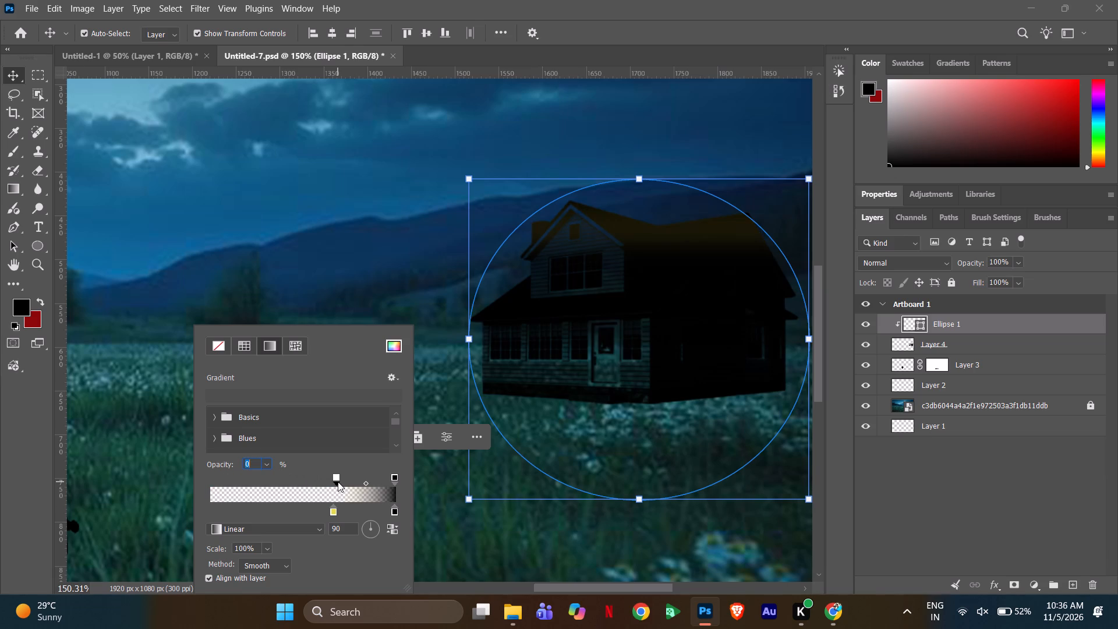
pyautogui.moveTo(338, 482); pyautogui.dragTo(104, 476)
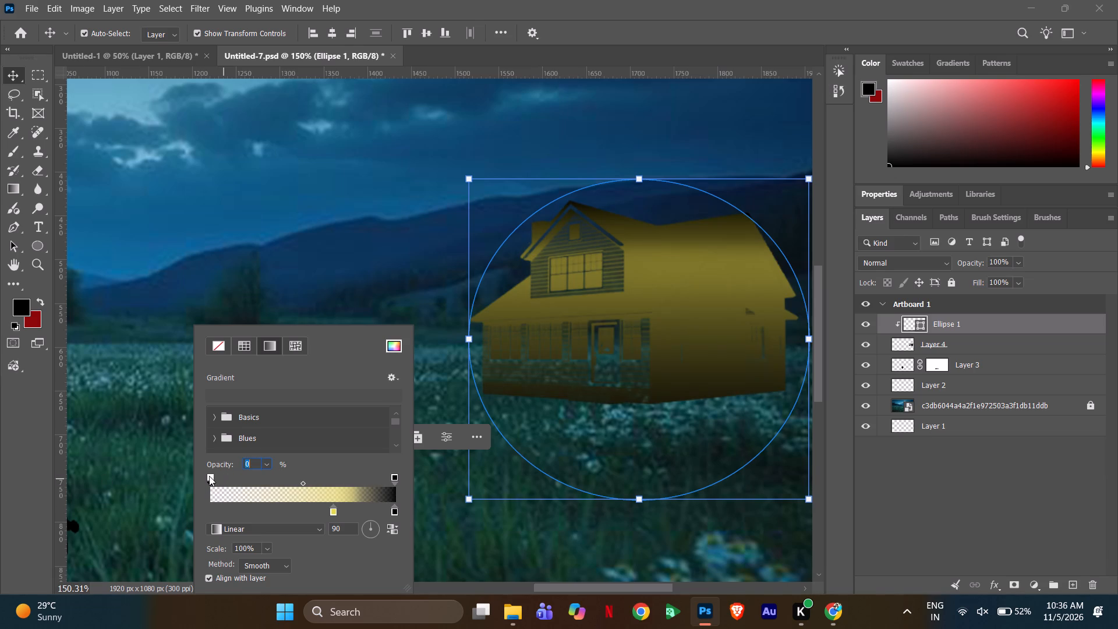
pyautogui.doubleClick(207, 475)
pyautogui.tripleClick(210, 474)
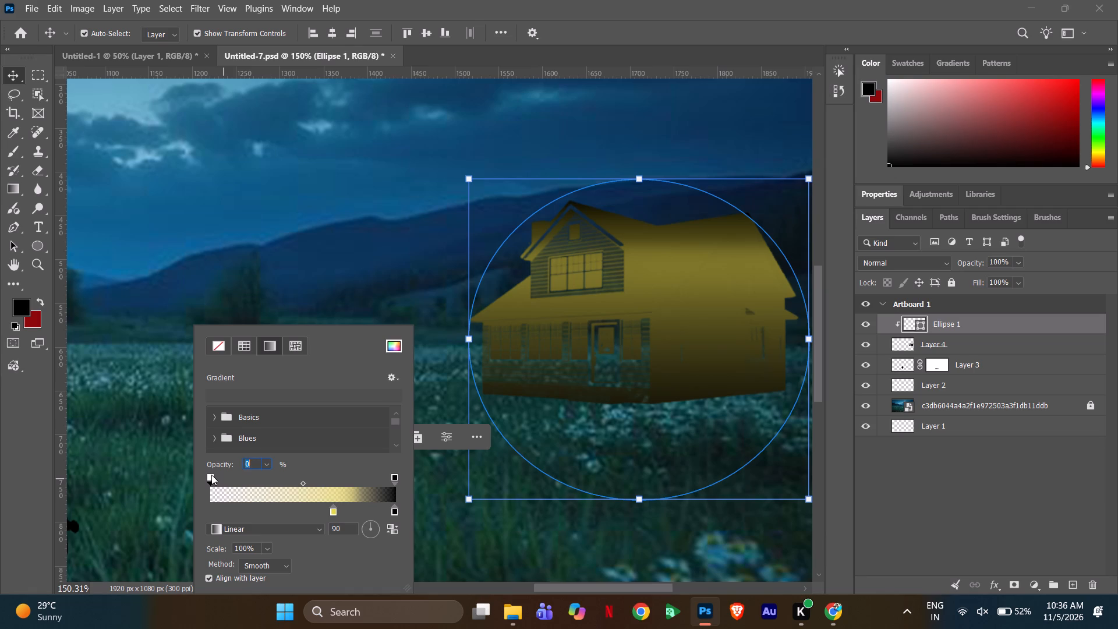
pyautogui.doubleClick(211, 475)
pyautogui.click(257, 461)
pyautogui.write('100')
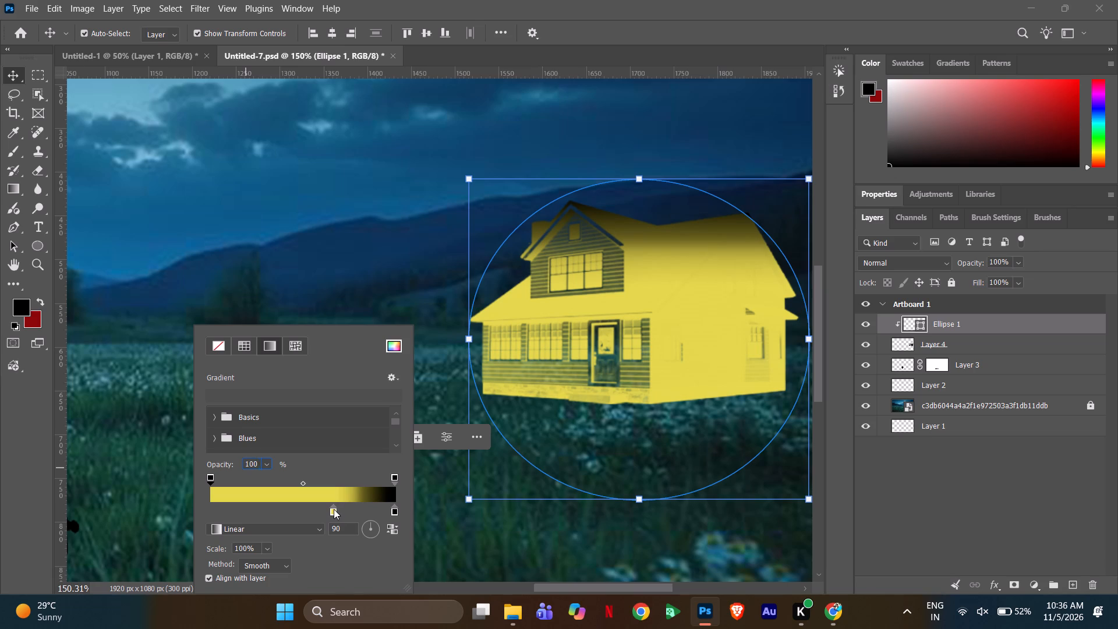
# Move the yellow color stop back to about 30% along the gradient for a longer fade to black.
pyautogui.moveTo(334, 509); pyautogui.dragTo(264, 500)
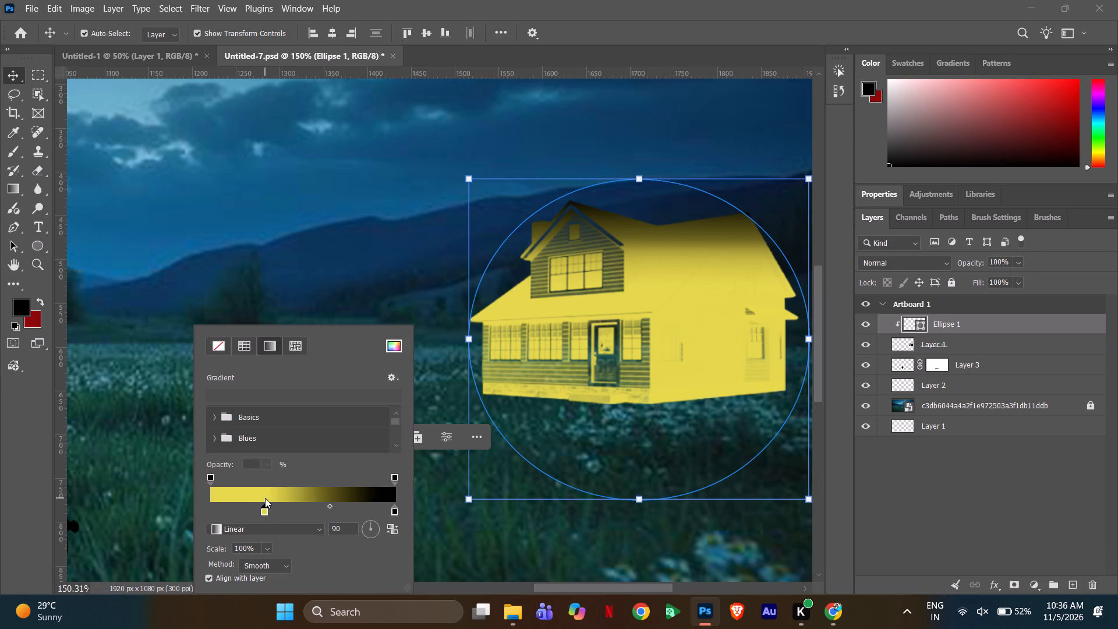
# Set the gradient's starting opacity stop to 50%.
pyautogui.click(211, 480)
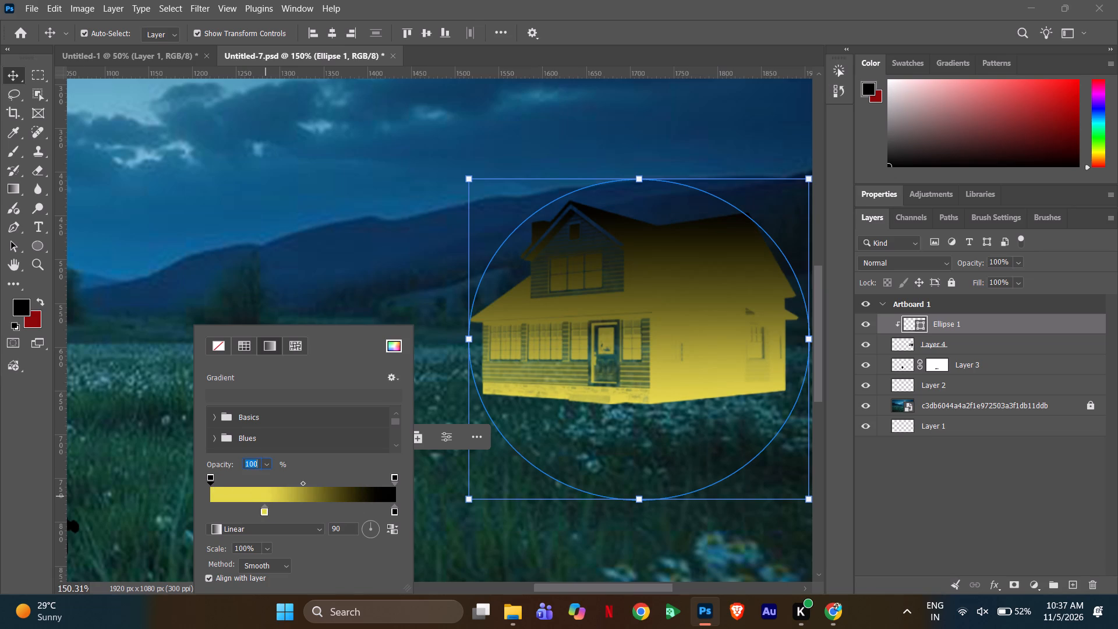
pyautogui.press('5')
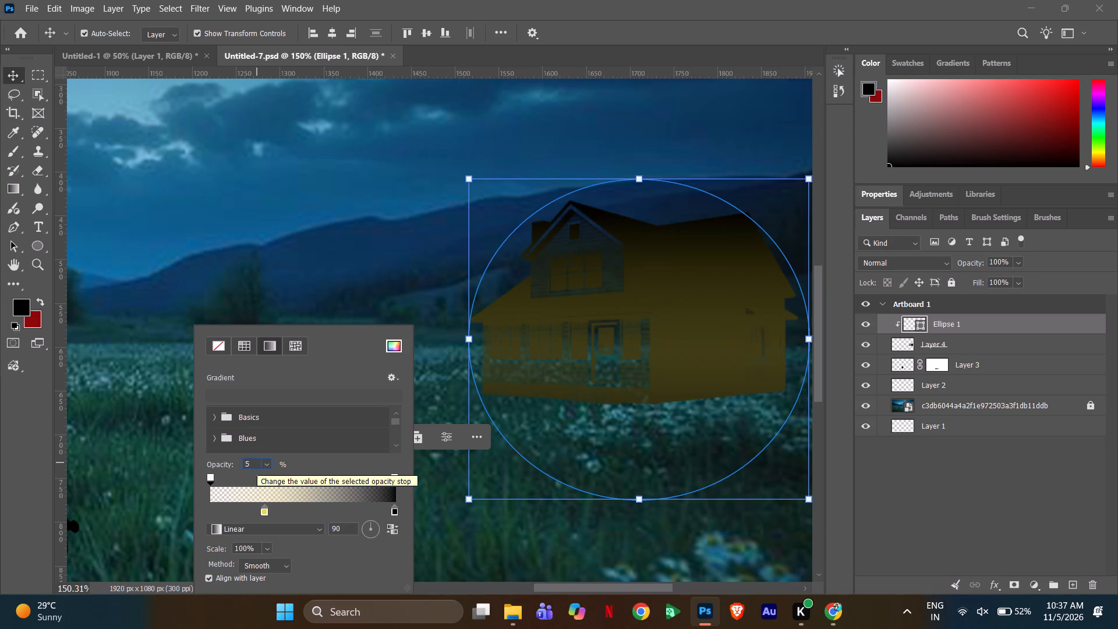
pyautogui.press('0')
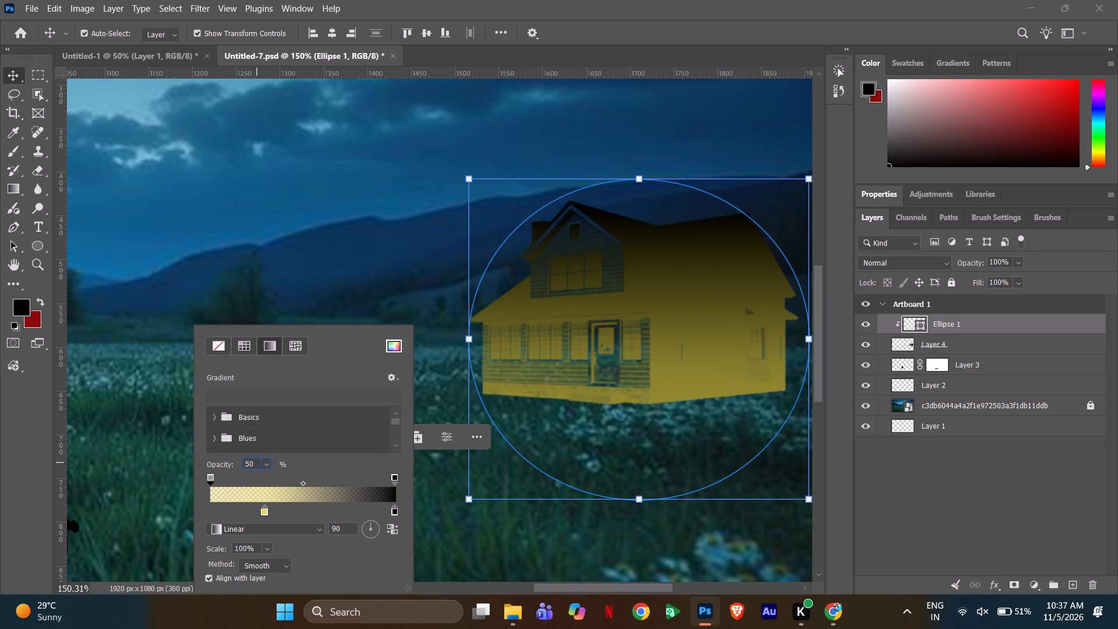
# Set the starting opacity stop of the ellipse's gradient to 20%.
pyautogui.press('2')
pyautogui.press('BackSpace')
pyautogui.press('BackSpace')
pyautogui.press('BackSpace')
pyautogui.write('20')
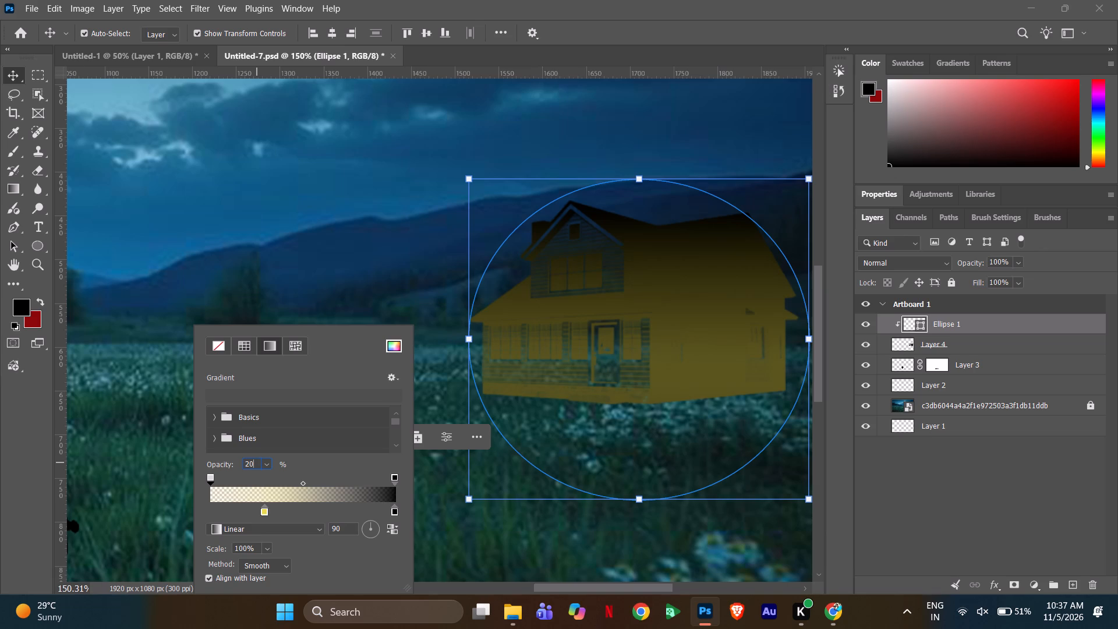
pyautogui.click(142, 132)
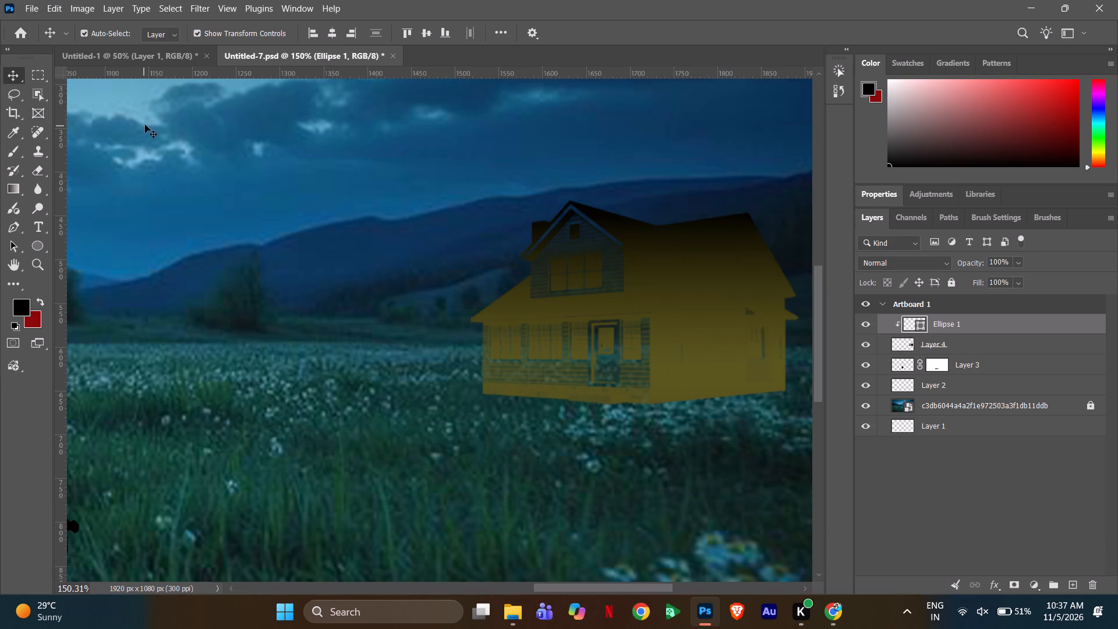
# Examine the gradient-lit house against the whole night meadow composition with the ellipse deselected.
pyautogui.keyDown('alt'); pyautogui.scroll(-3, 4, 168); pyautogui.keyUp('alt')
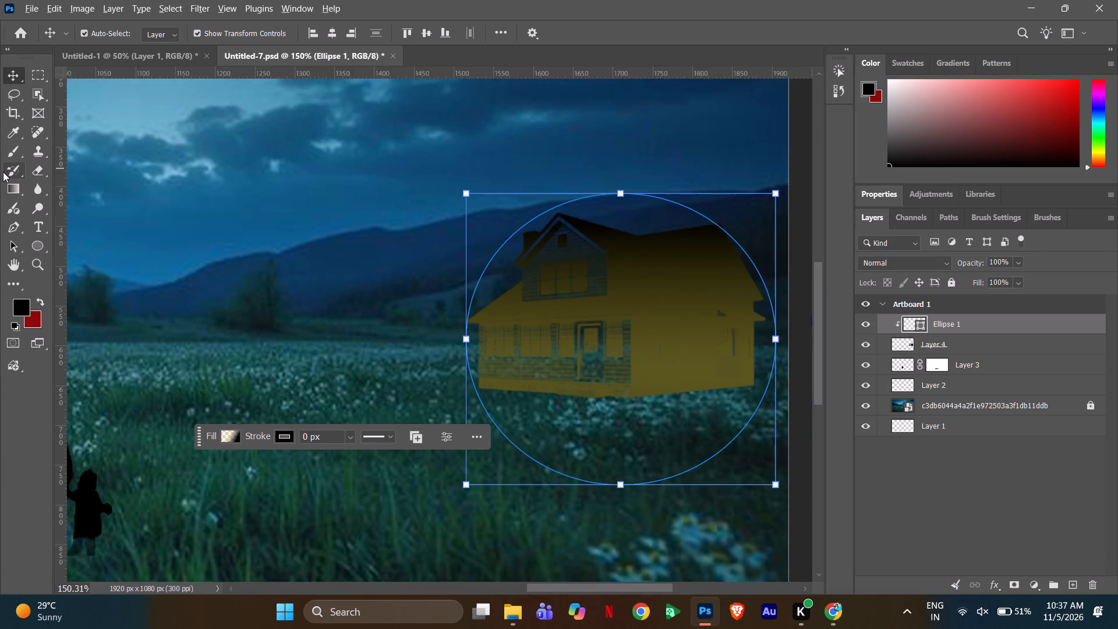
pyautogui.keyDown('alt'); pyautogui.scroll(-13, 3, 172); pyautogui.keyUp('alt')
pyautogui.press('space')
pyautogui.press('space')
pyautogui.press('space')
pyautogui.press('space')
pyautogui.press('space')
pyautogui.press('space')
pyautogui.press('space')
pyautogui.press('space')
pyautogui.press('space')
pyautogui.press('space')
pyautogui.press('space')
pyautogui.press('space')
pyautogui.press('space')
pyautogui.press('space')
pyautogui.press('space')
pyautogui.press('space')
pyautogui.press('space')
pyautogui.press('space')
pyautogui.press('space')
pyautogui.press('space')
pyautogui.moveTo(99, 123); pyautogui.dragTo(153, 135)
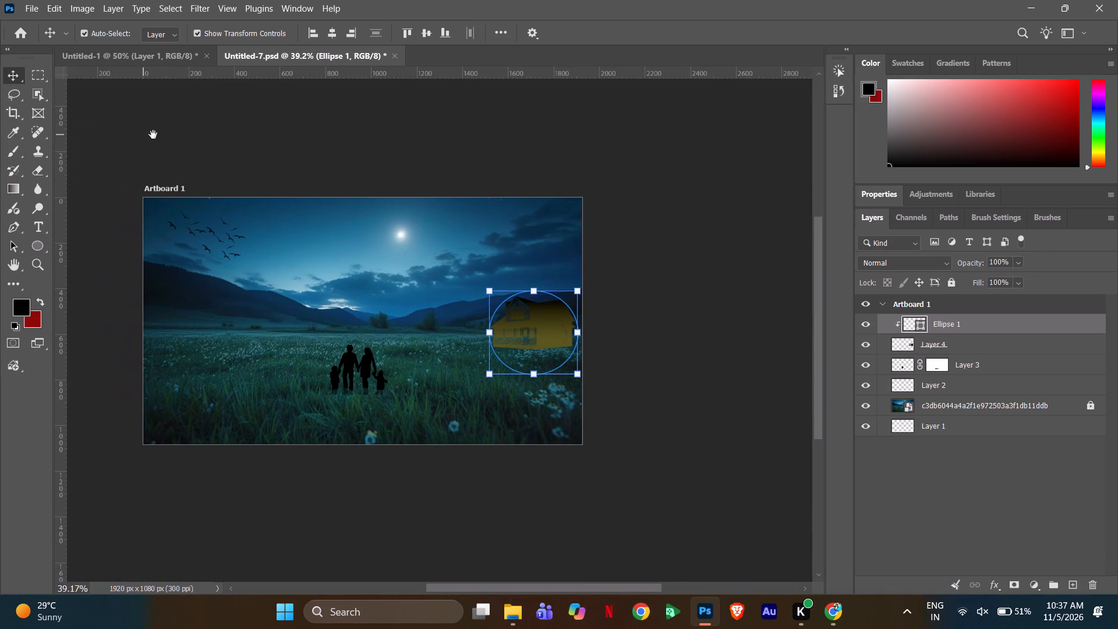
pyautogui.moveTo(153, 135); pyautogui.dragTo(170, 136)
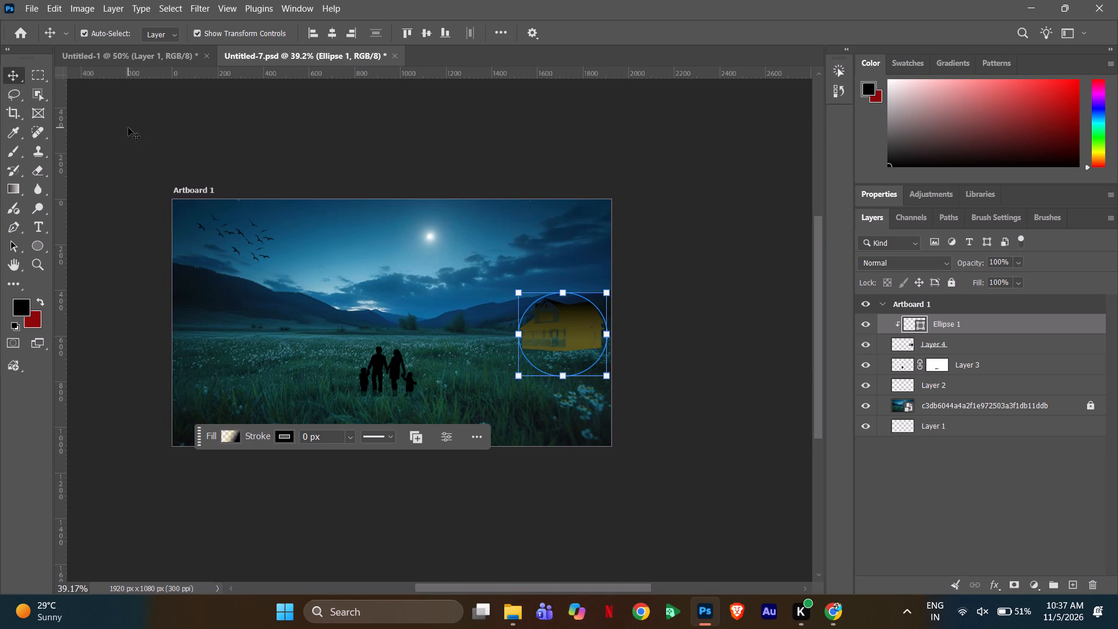
pyautogui.click(109, 160)
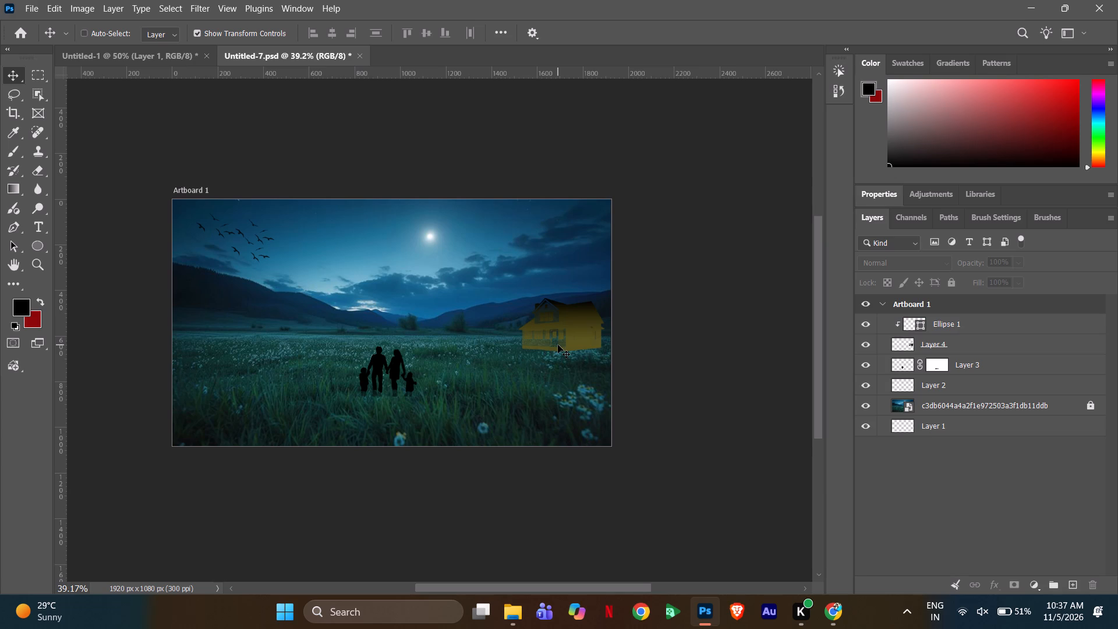
# Undo the ellipse's gradient, enlargement and clipping, back to the small solid yellow ellipse beneath the house layer.
pyautogui.hotkey('ctrl', 'z')
pyautogui.hotkey('ctrl', 'z')
pyautogui.hotkey('ctrl', 'z')
pyautogui.hotkey('ctrl', 'z')
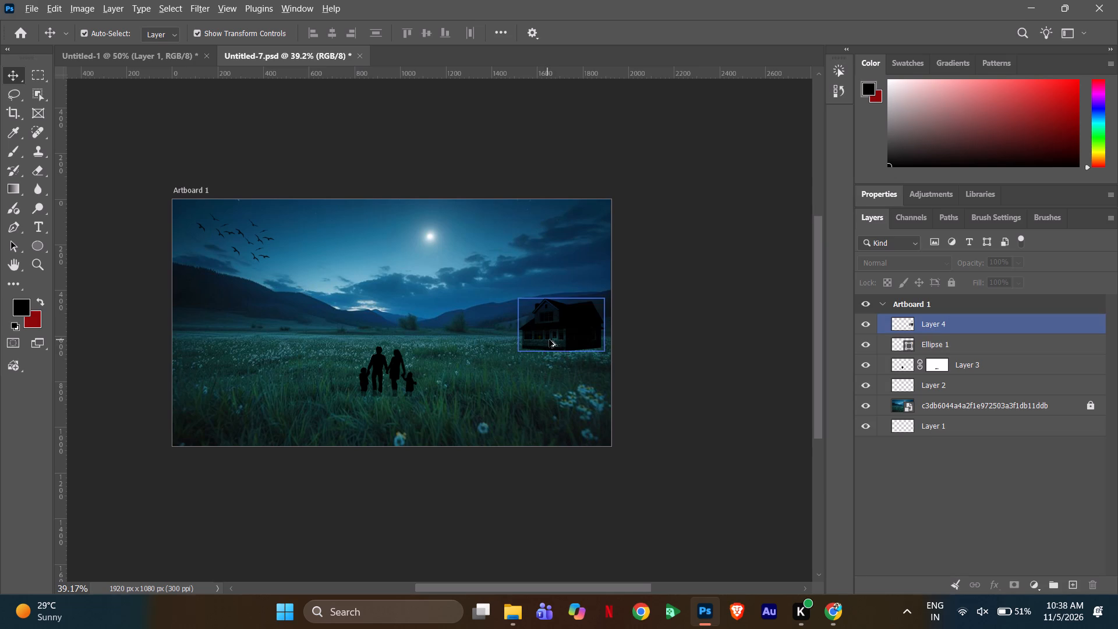
# Scale Ellipse 1 to about 166% and move it over the window beside the front door, on the side away from the other windows.
pyautogui.keyDown('alt'); pyautogui.scroll(16, 558, 339); pyautogui.keyUp('alt')
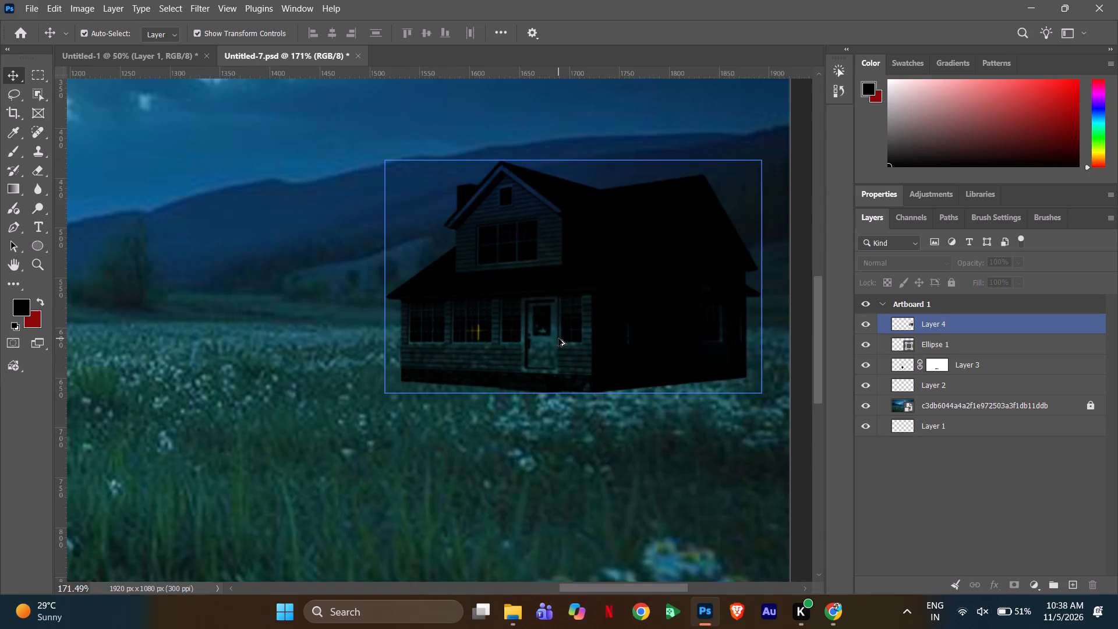
pyautogui.keyDown('alt'); pyautogui.scroll(7, 558, 338); pyautogui.keyUp('alt')
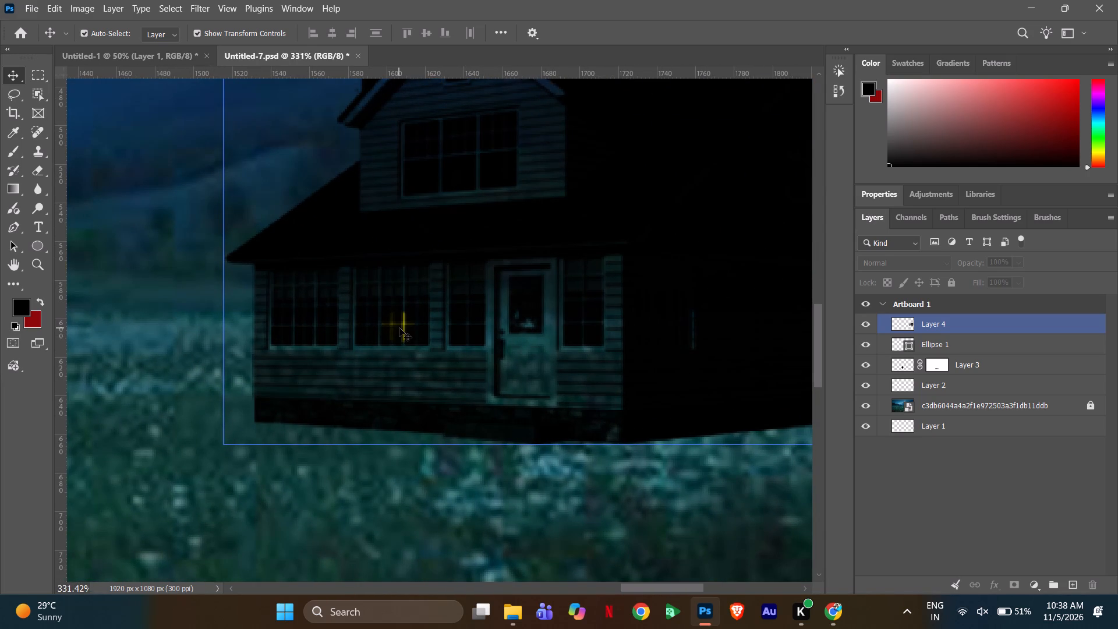
pyautogui.click(977, 344)
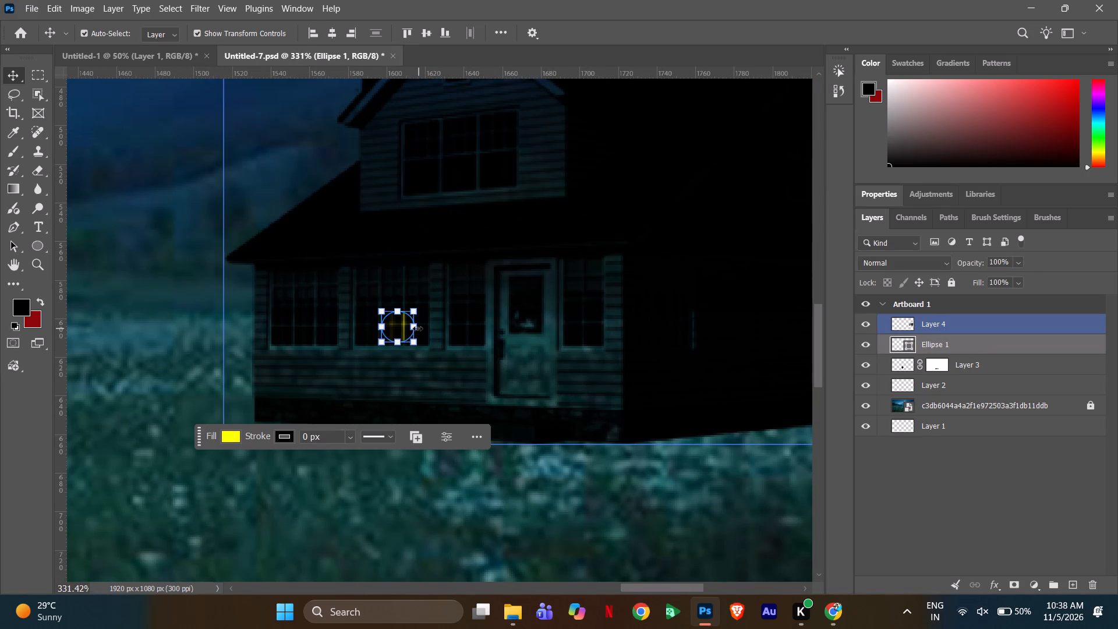
pyautogui.moveTo(416, 327); pyautogui.dragTo(458, 330)
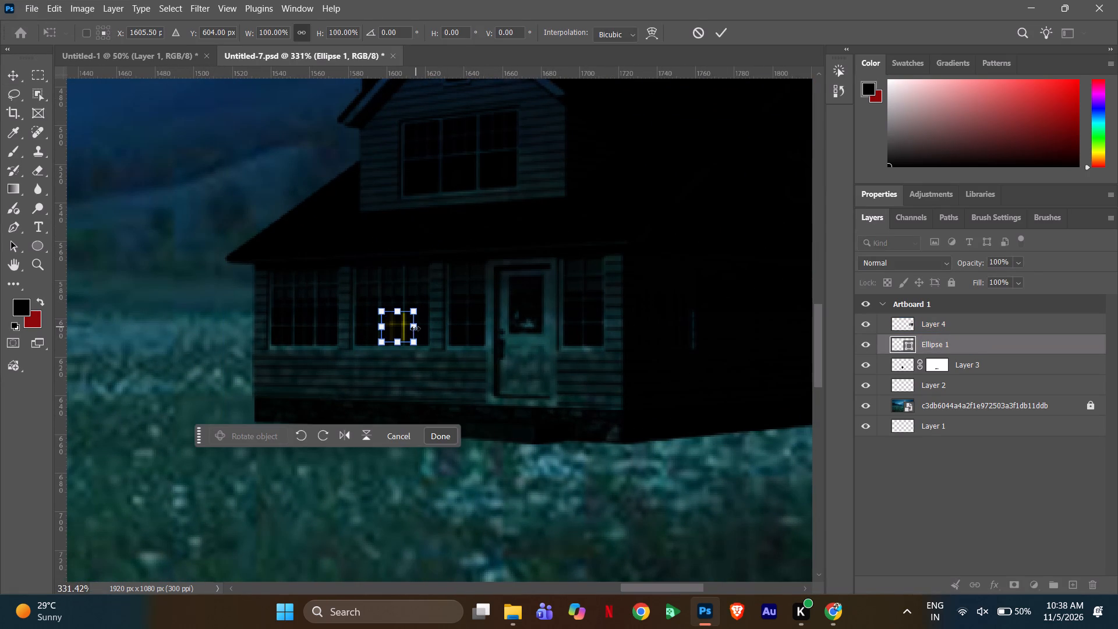
pyautogui.moveTo(418, 328); pyautogui.dragTo(439, 334)
pyautogui.moveTo(421, 334); pyautogui.dragTo(415, 320)
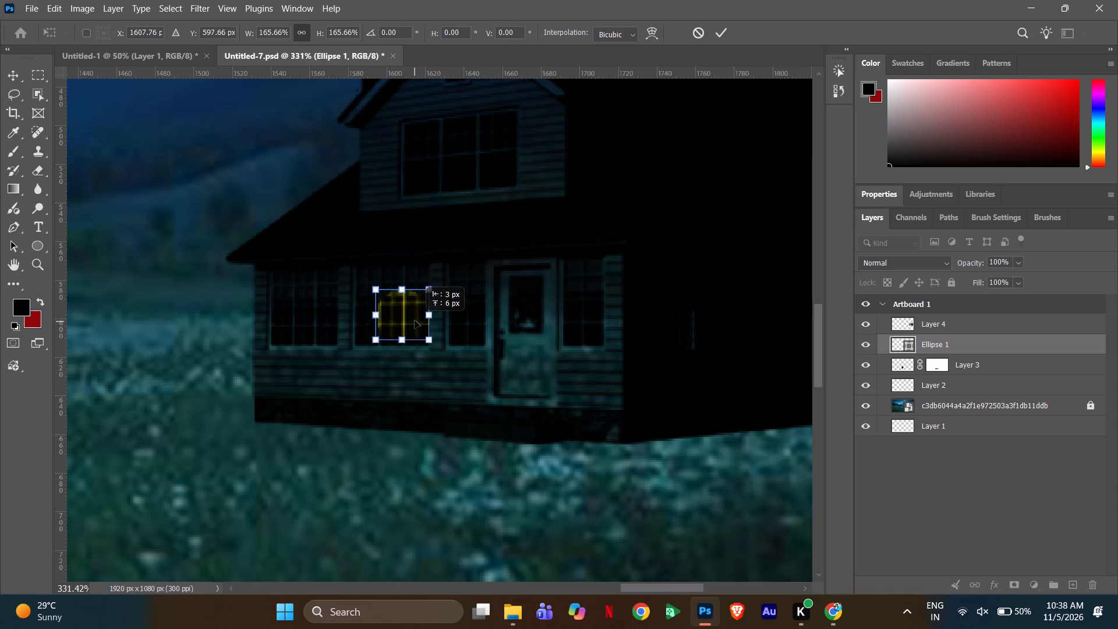
pyautogui.moveTo(415, 320); pyautogui.dragTo(602, 287)
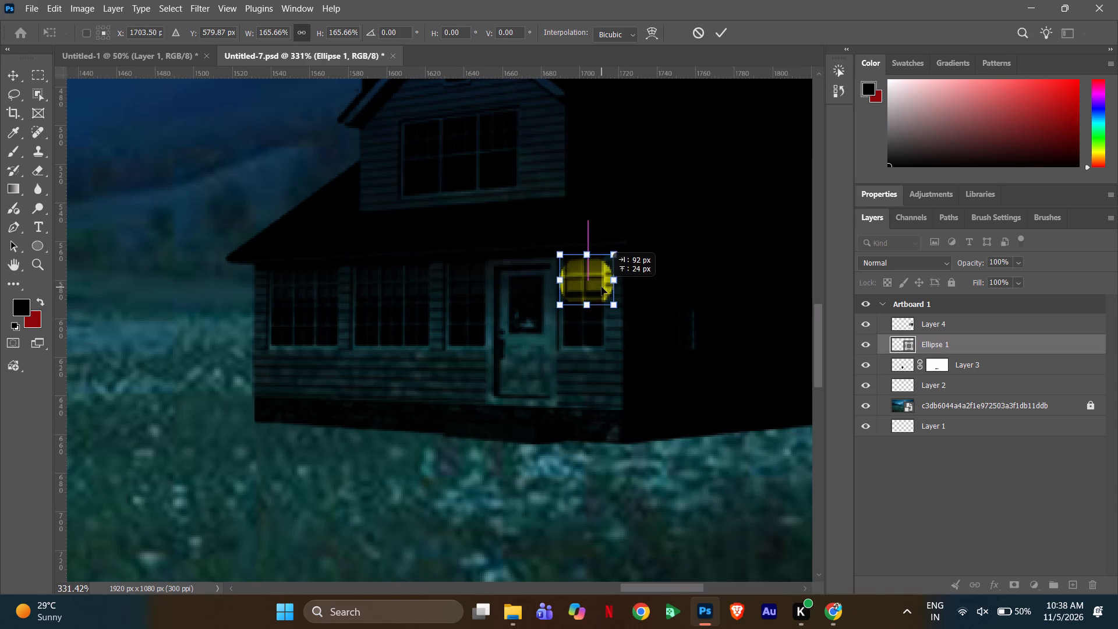
pyautogui.moveTo(602, 287); pyautogui.dragTo(602, 286)
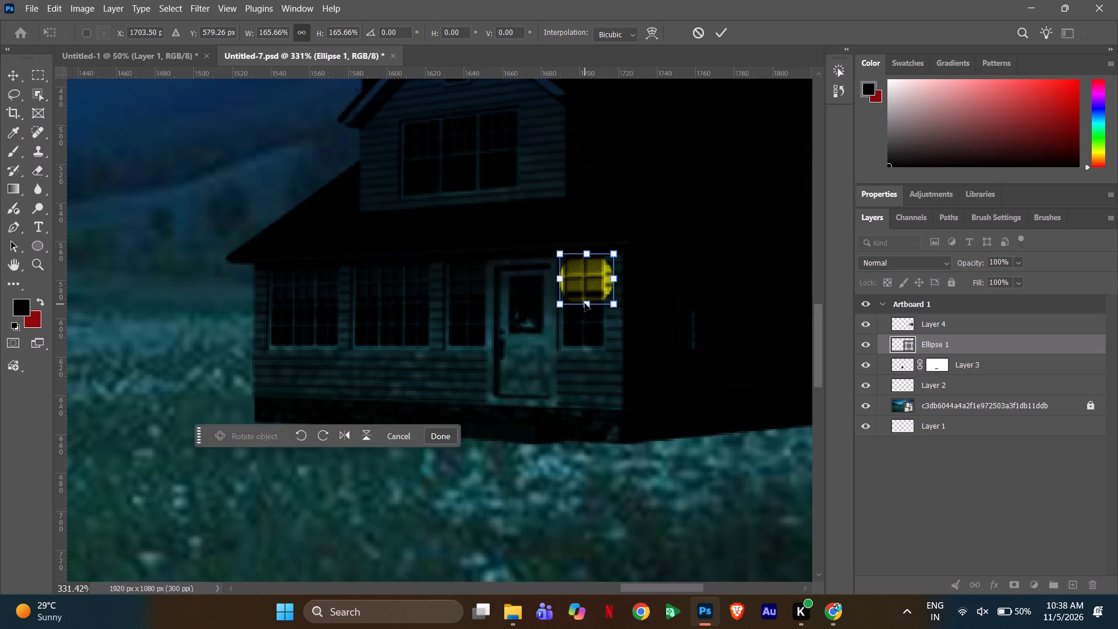
pyautogui.moveTo(585, 303); pyautogui.dragTo(583, 299)
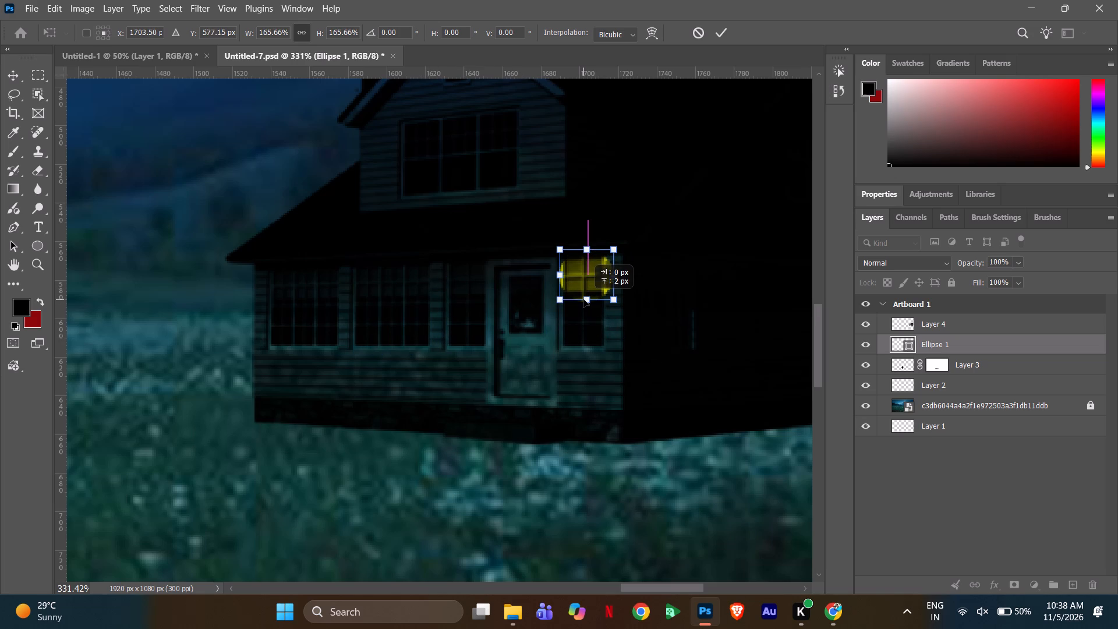
pyautogui.moveTo(583, 299); pyautogui.dragTo(583, 298)
pyautogui.keyDown('ctrl'); pyautogui.moveTo(583, 298); pyautogui.dragTo(583, 326); pyautogui.keyUp('ctrl')
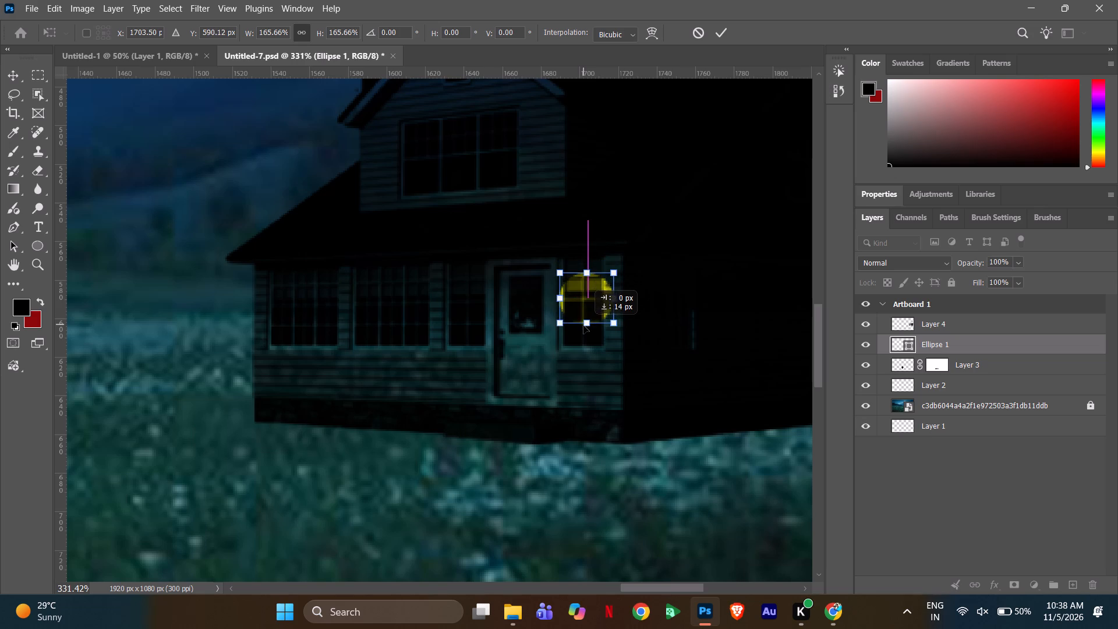
pyautogui.keyDown('ctrl'); pyautogui.moveTo(583, 326); pyautogui.dragTo(585, 288); pyautogui.keyUp('ctrl')
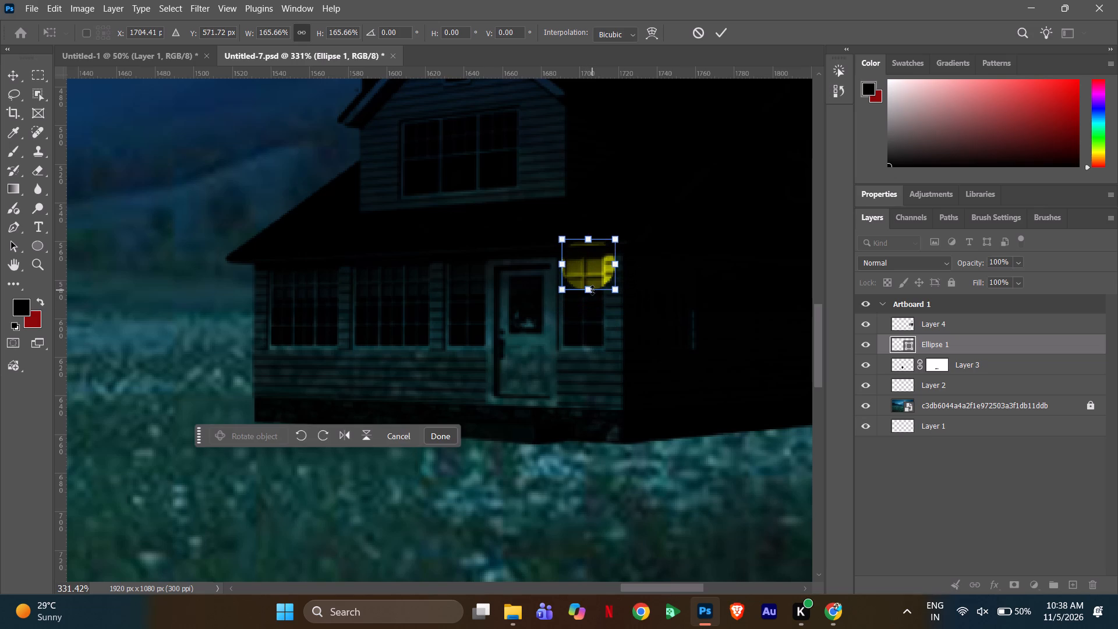
# Stretch the yellow ellipse to the window's height at about 357% and narrow it to about 136% wide, then apply the transform.
pyautogui.moveTo(590, 290); pyautogui.dragTo(586, 326)
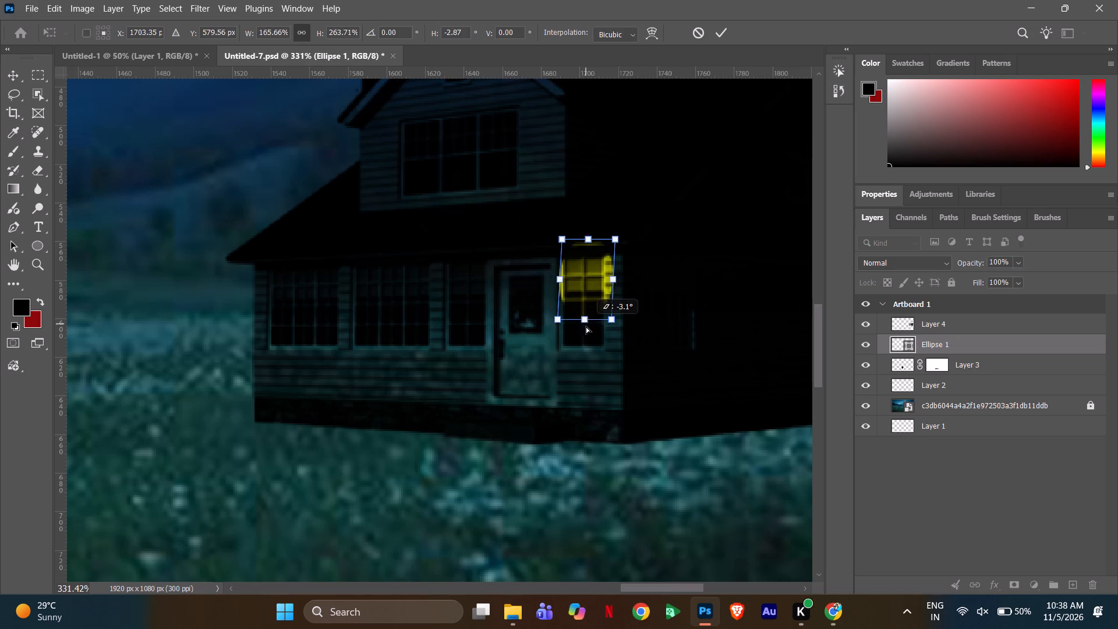
pyautogui.moveTo(586, 326); pyautogui.dragTo(588, 351)
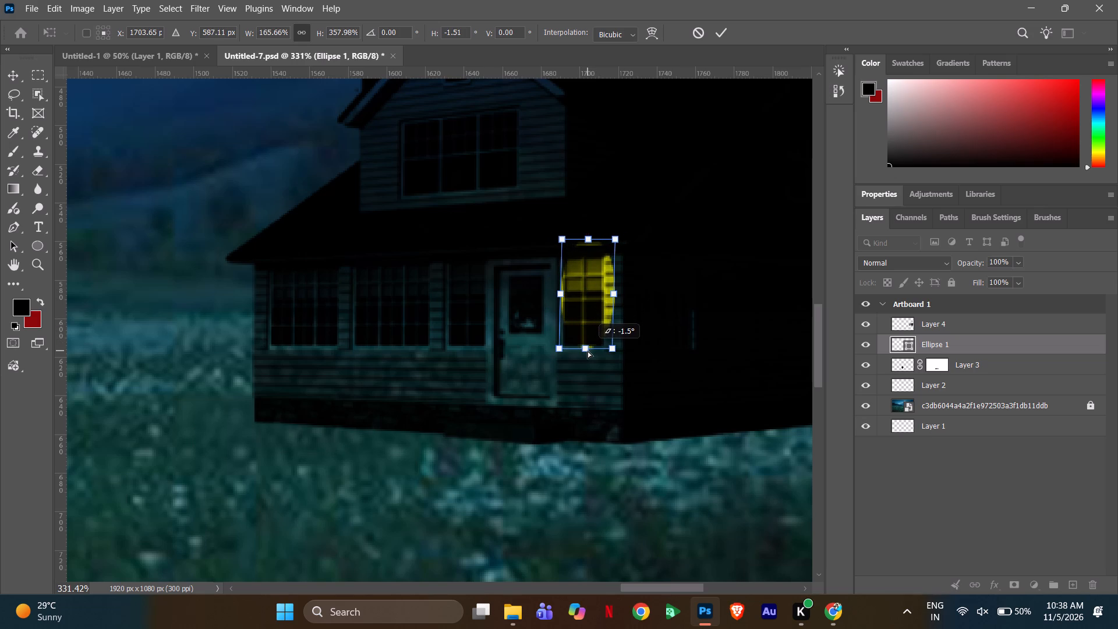
pyautogui.moveTo(588, 351); pyautogui.dragTo(587, 355)
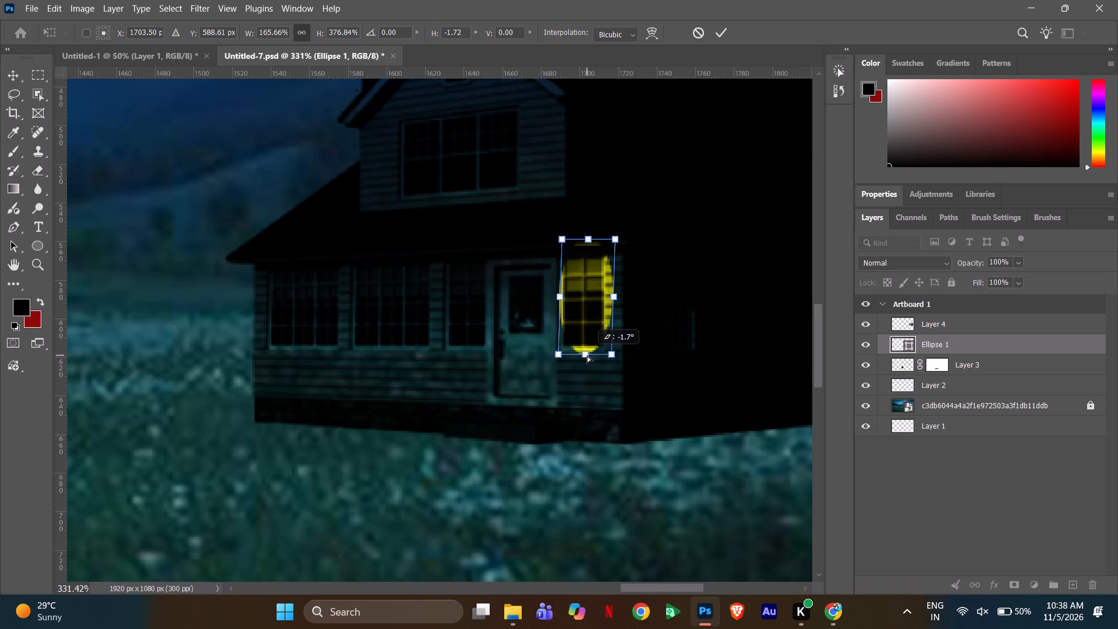
pyautogui.moveTo(587, 355); pyautogui.dragTo(588, 349)
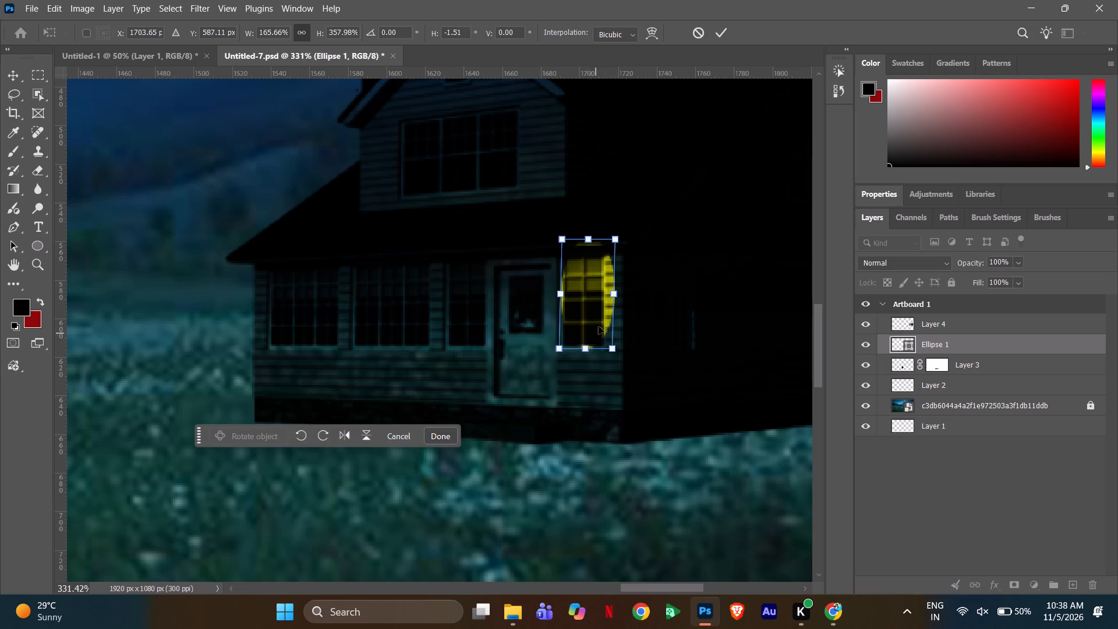
pyautogui.keyDown('ctrl'); pyautogui.click(613, 294); pyautogui.keyUp('ctrl')
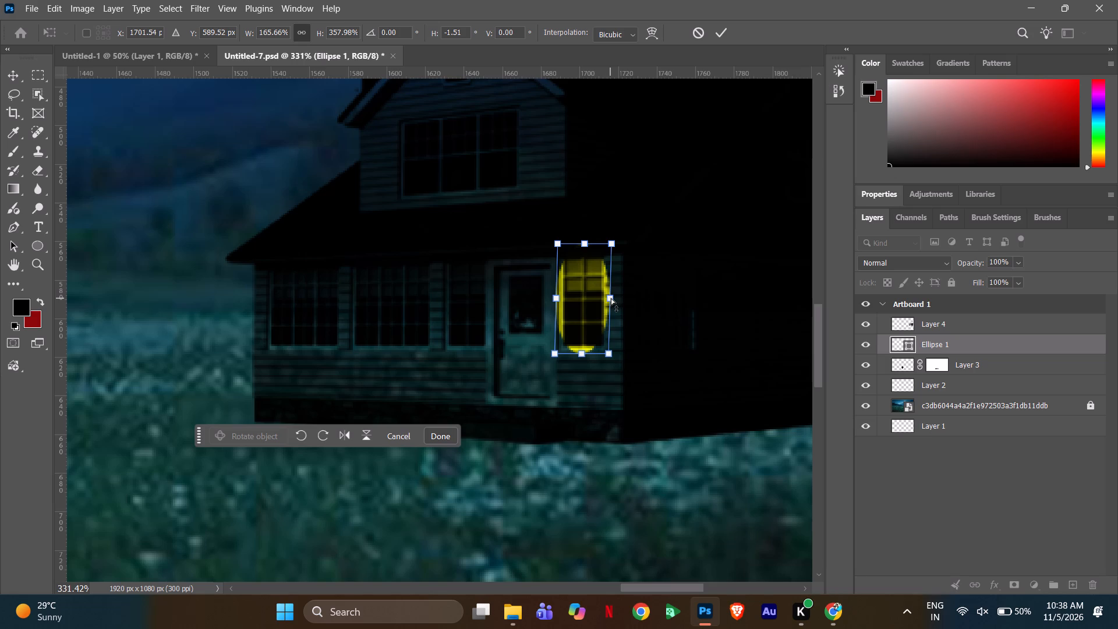
pyautogui.moveTo(611, 298); pyautogui.dragTo(605, 298)
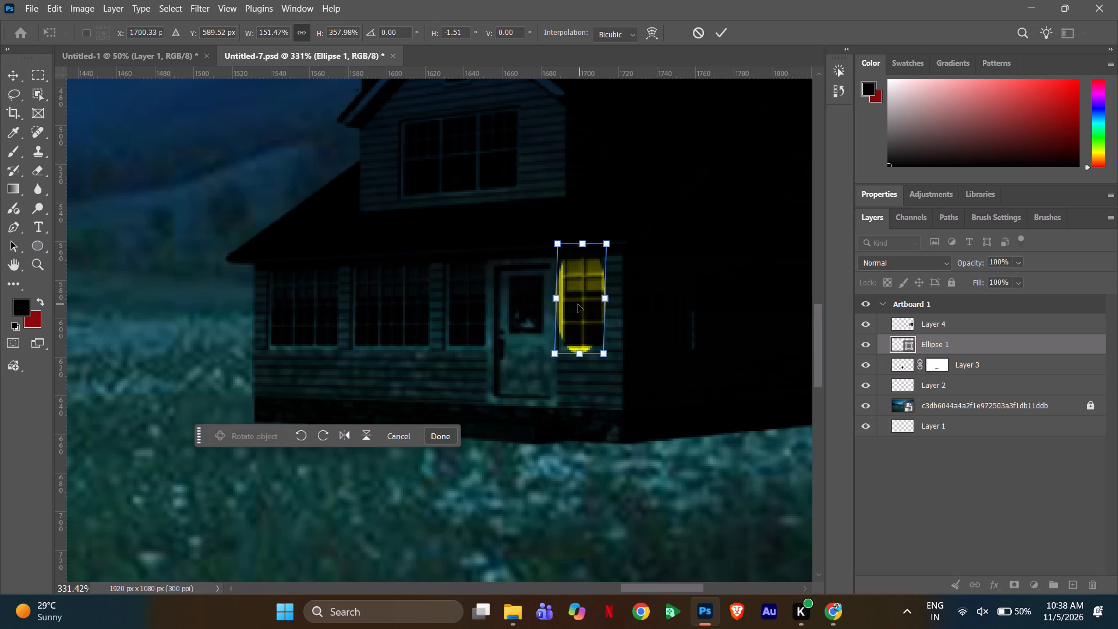
pyautogui.moveTo(555, 297); pyautogui.dragTo(561, 300)
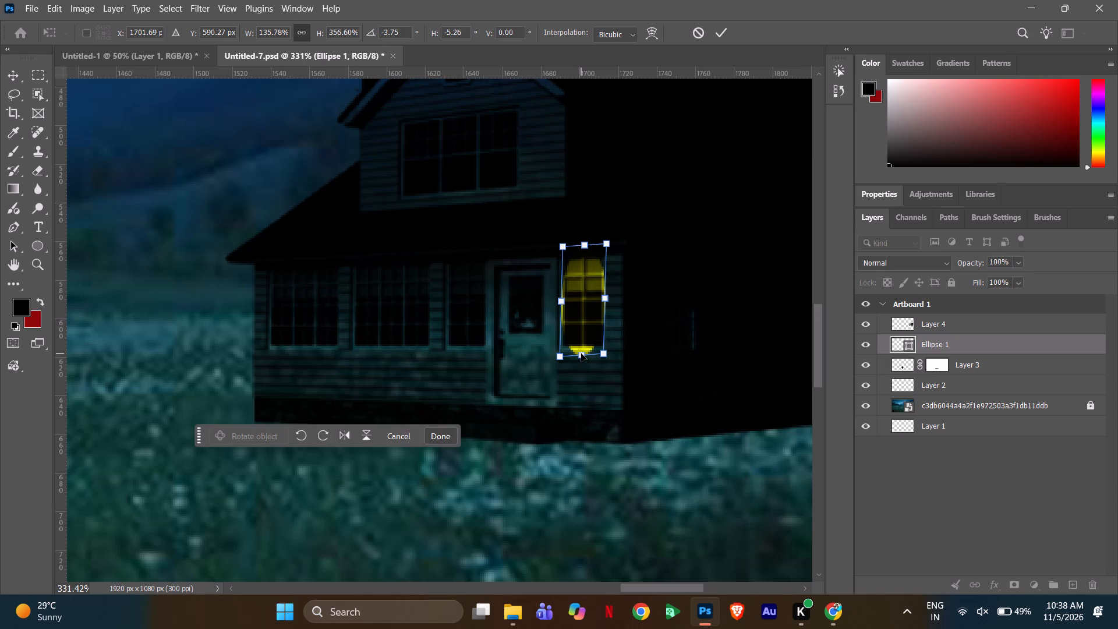
pyautogui.click(580, 355)
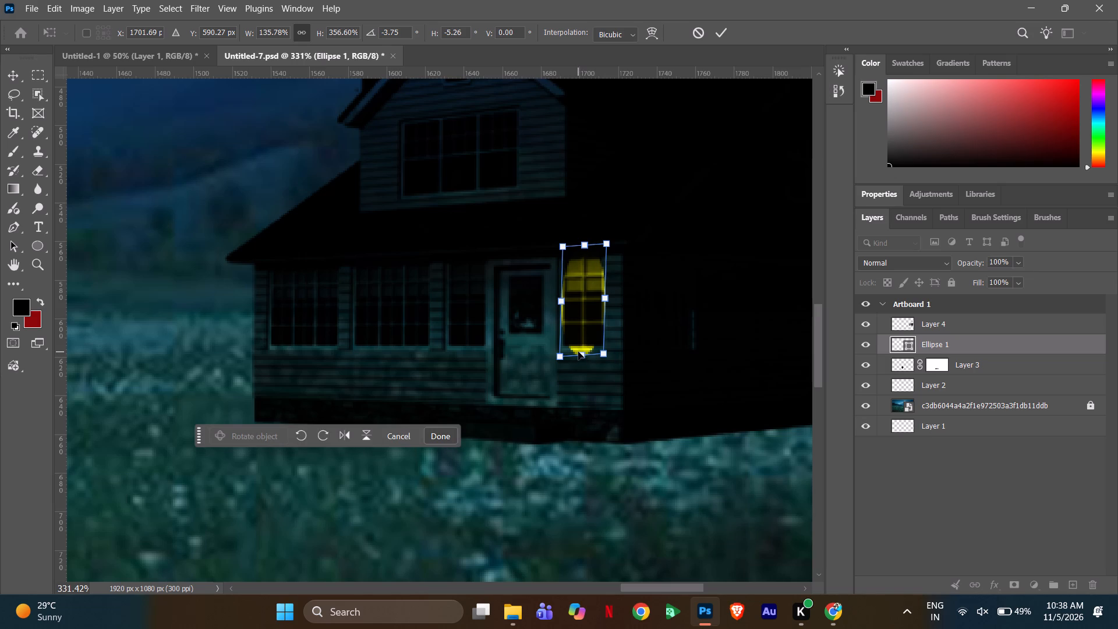
pyautogui.doubleClick(581, 354)
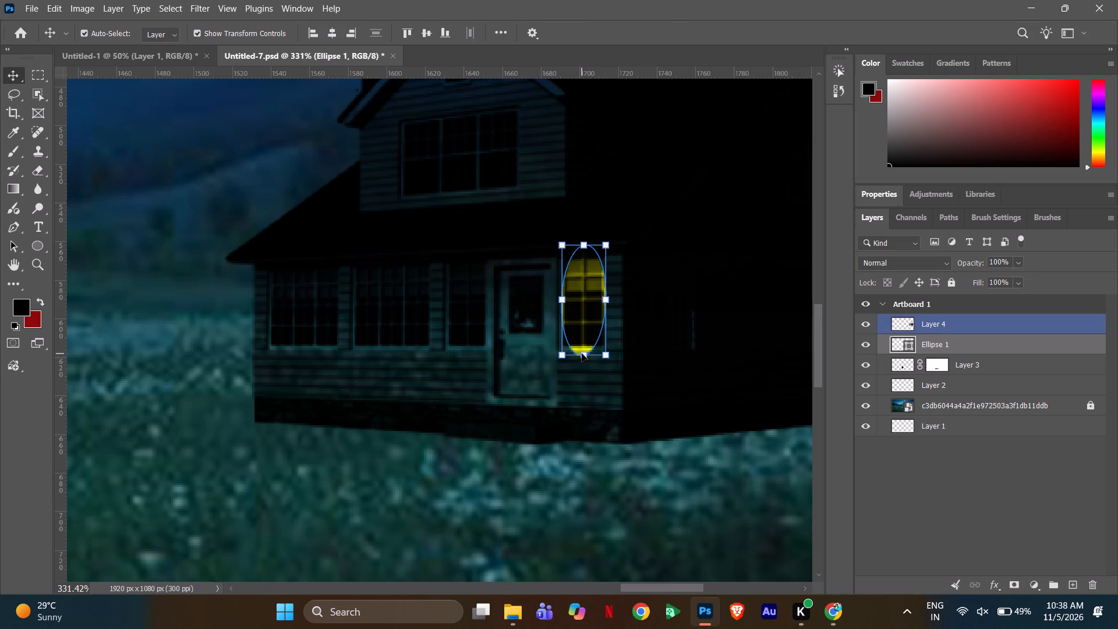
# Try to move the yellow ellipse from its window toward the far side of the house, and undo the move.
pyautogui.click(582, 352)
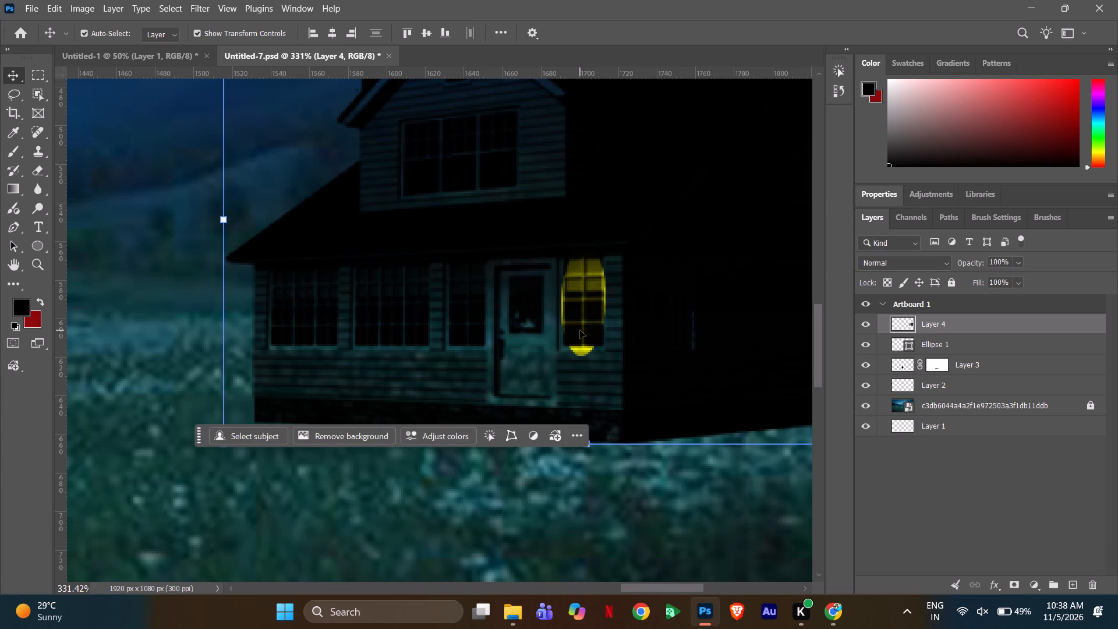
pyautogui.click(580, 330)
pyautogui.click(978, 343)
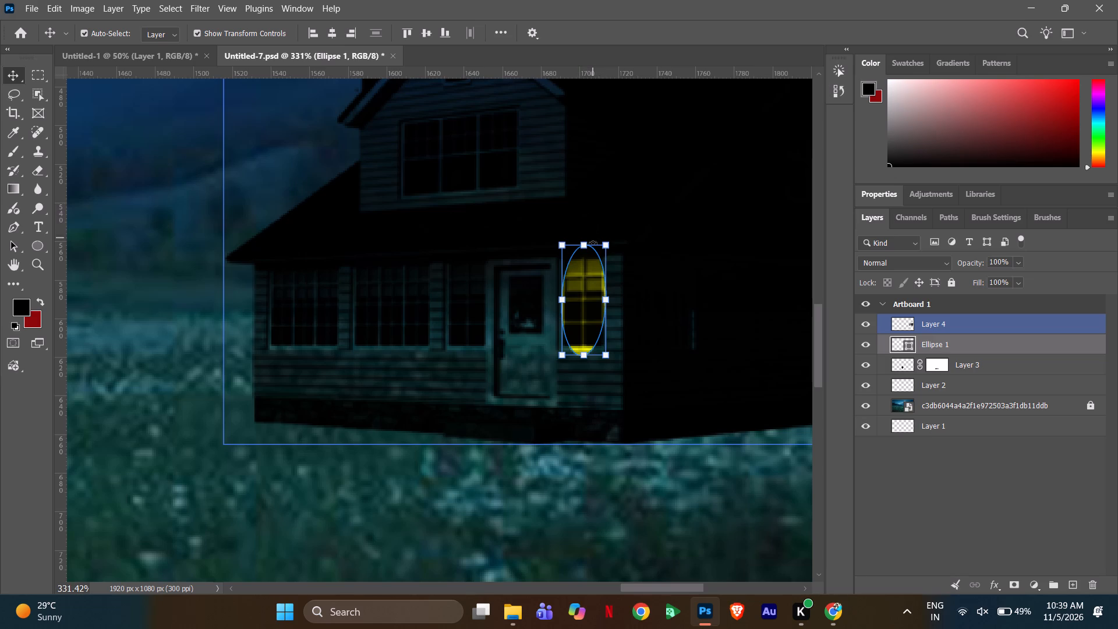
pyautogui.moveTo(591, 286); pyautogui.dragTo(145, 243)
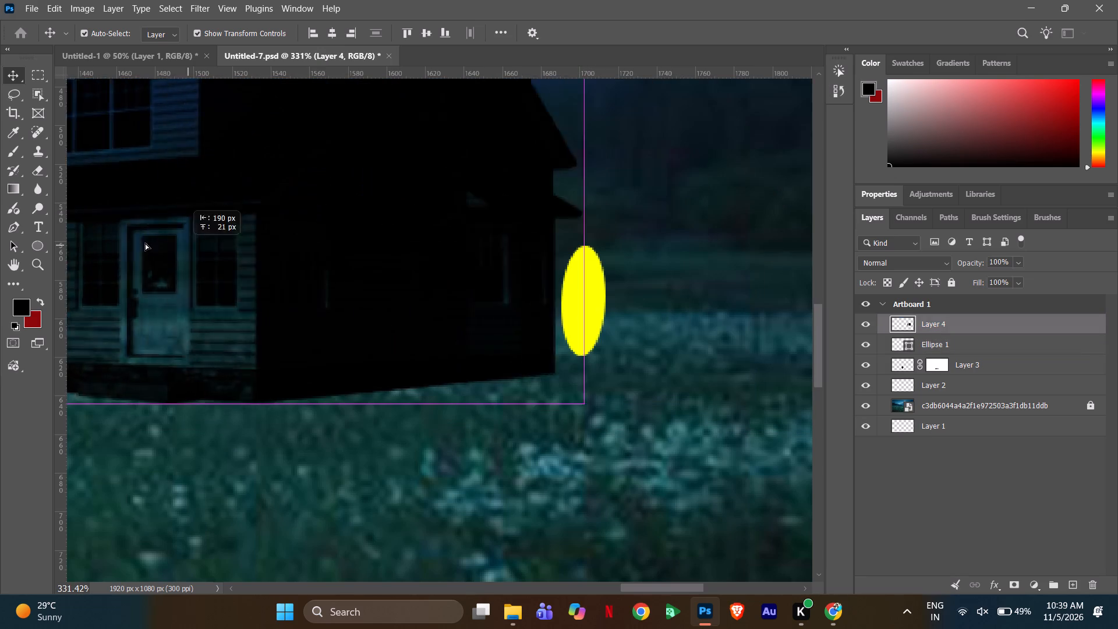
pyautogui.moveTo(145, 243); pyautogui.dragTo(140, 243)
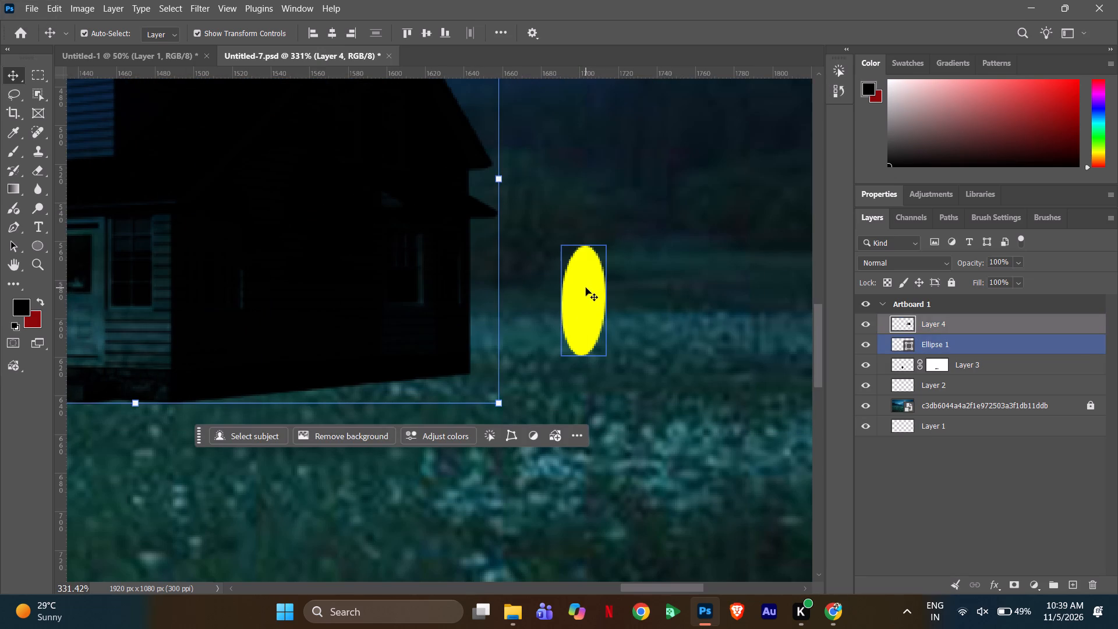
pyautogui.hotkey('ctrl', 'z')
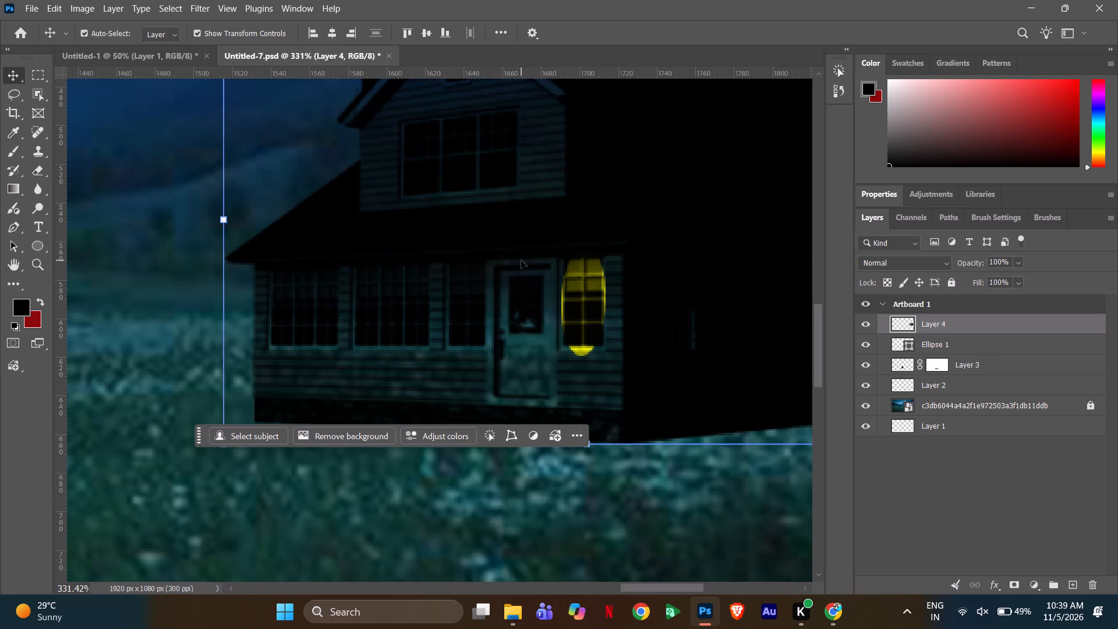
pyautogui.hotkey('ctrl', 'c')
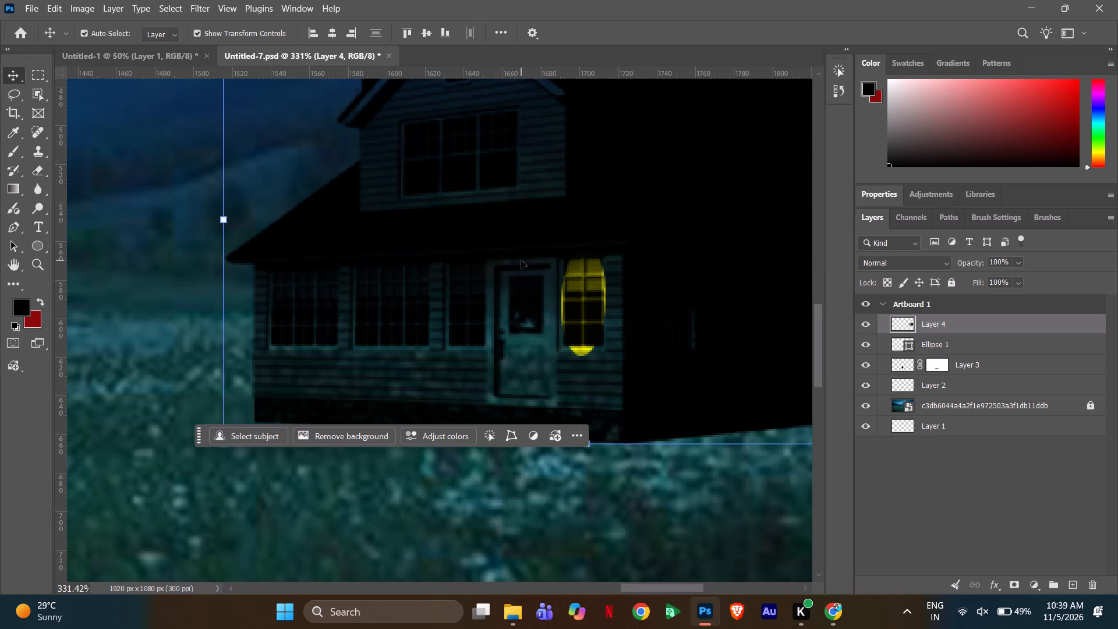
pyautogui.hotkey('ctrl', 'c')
# Save the Untitled-7.psd document.
pyautogui.hotkey('ctrl', 's')
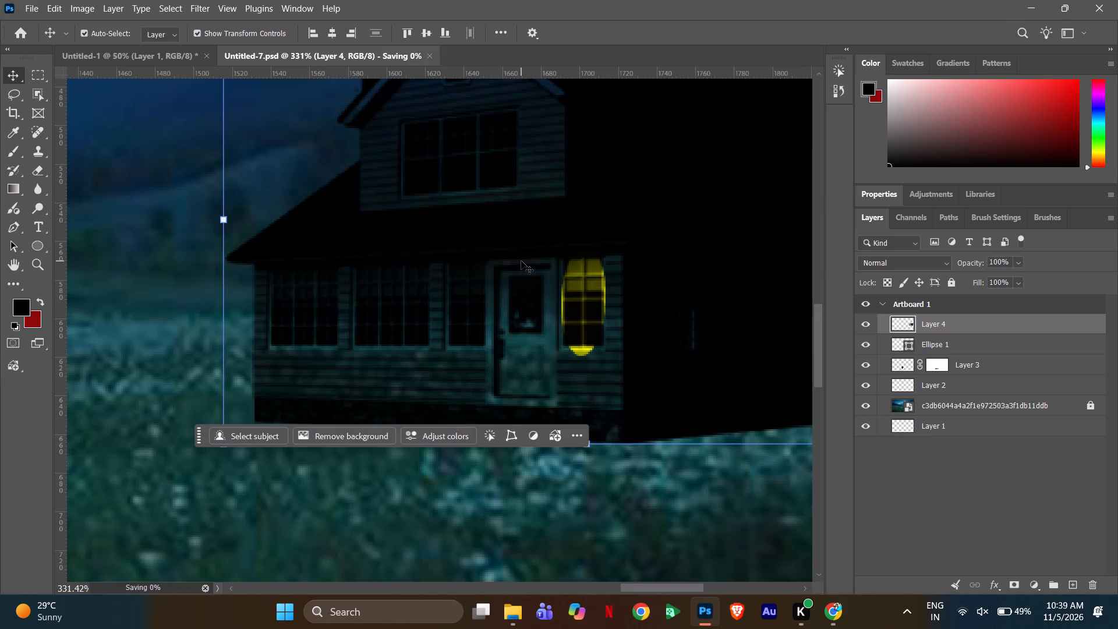
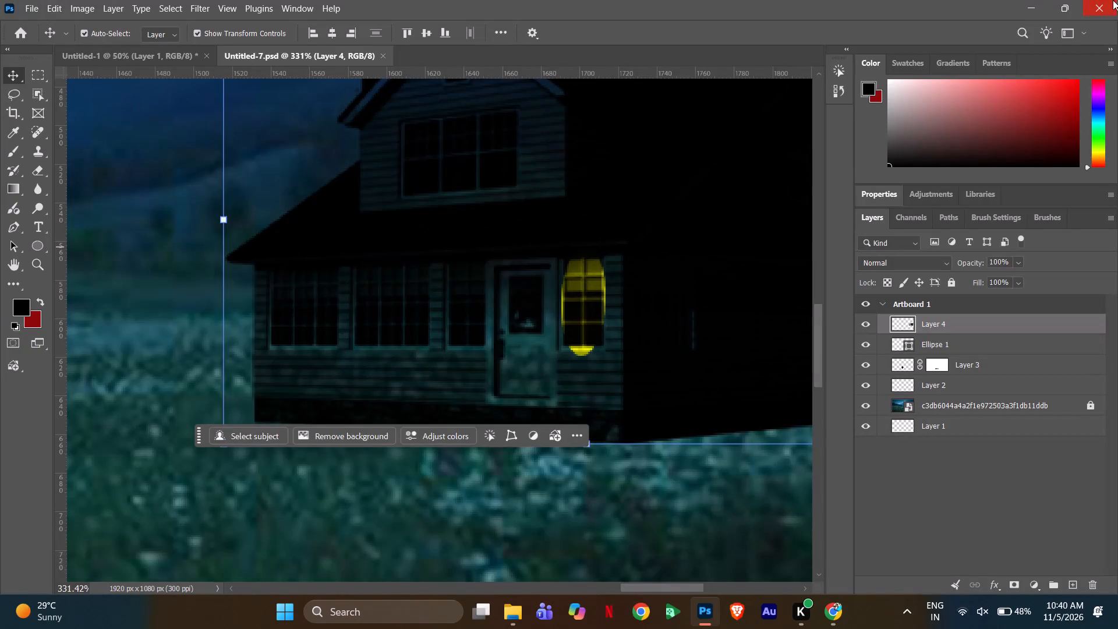
# Quit Photoshop without saving the changes to the Untitled-1 document.
pyautogui.click(1106, 0)
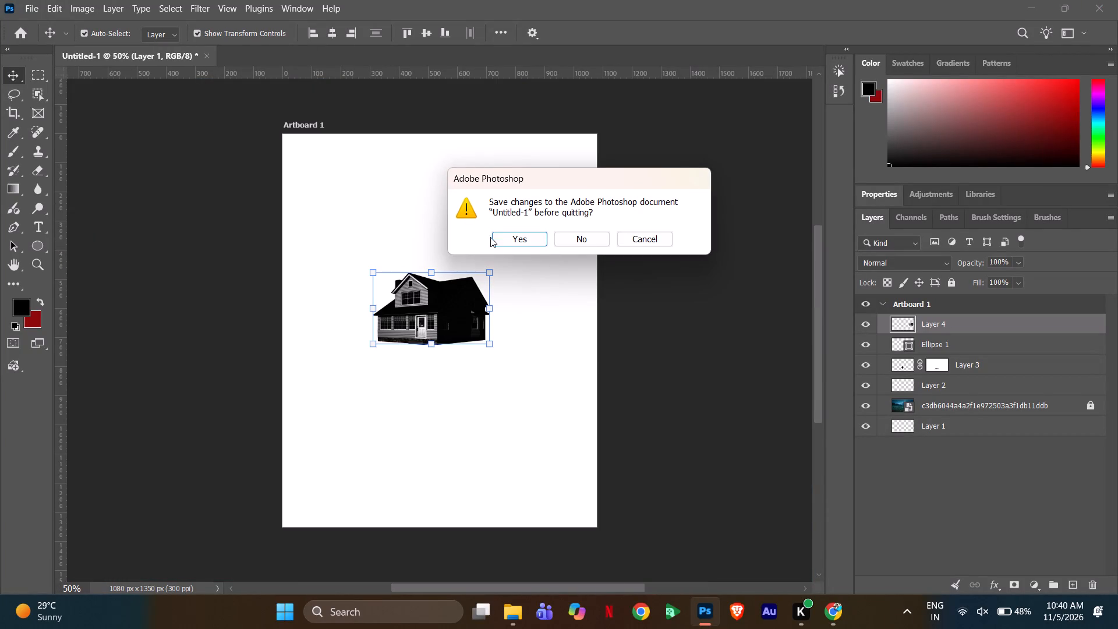
pyautogui.click(582, 243)
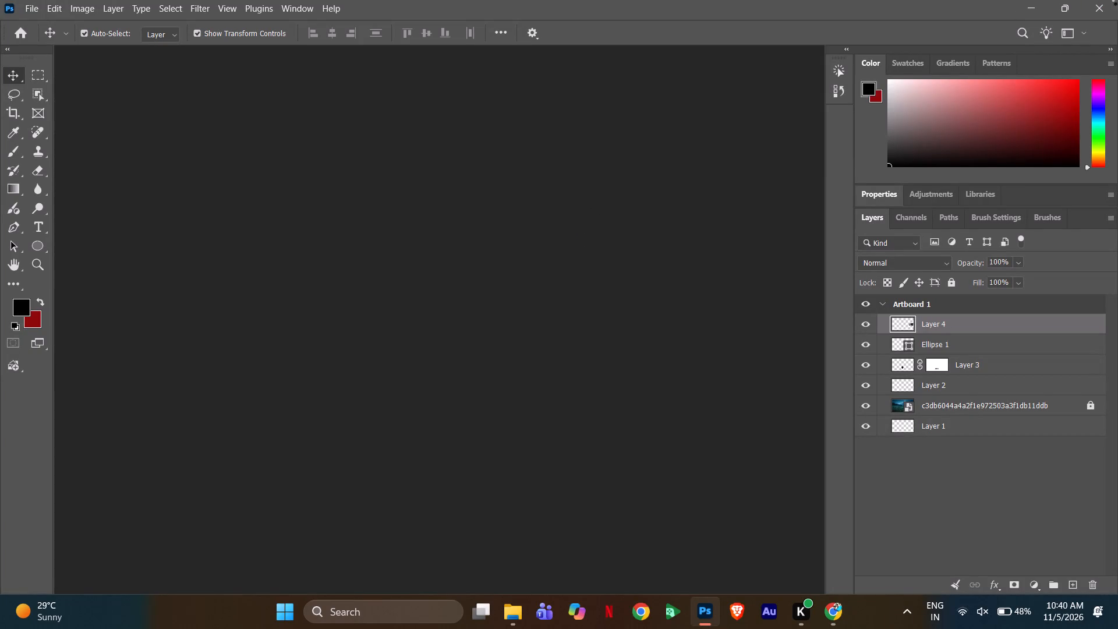
# Close the File Explorer window showing the family silhouette brushes and the Chrome window with the Brusheezy page.
pyautogui.click(1105, 2)
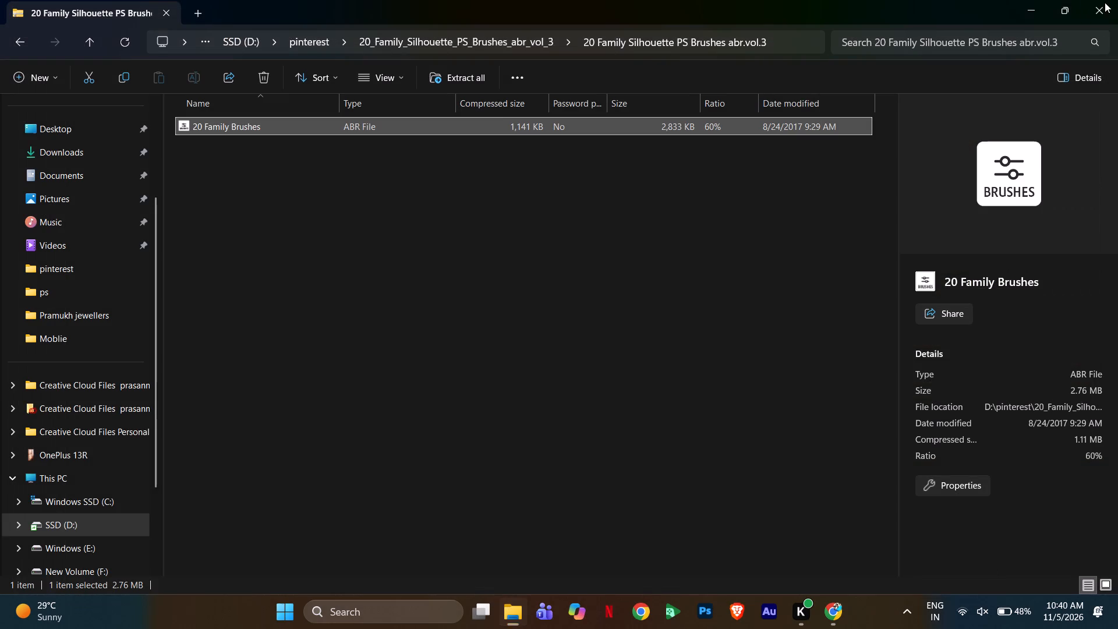
pyautogui.click(1105, 2)
pyautogui.click(1105, 2)
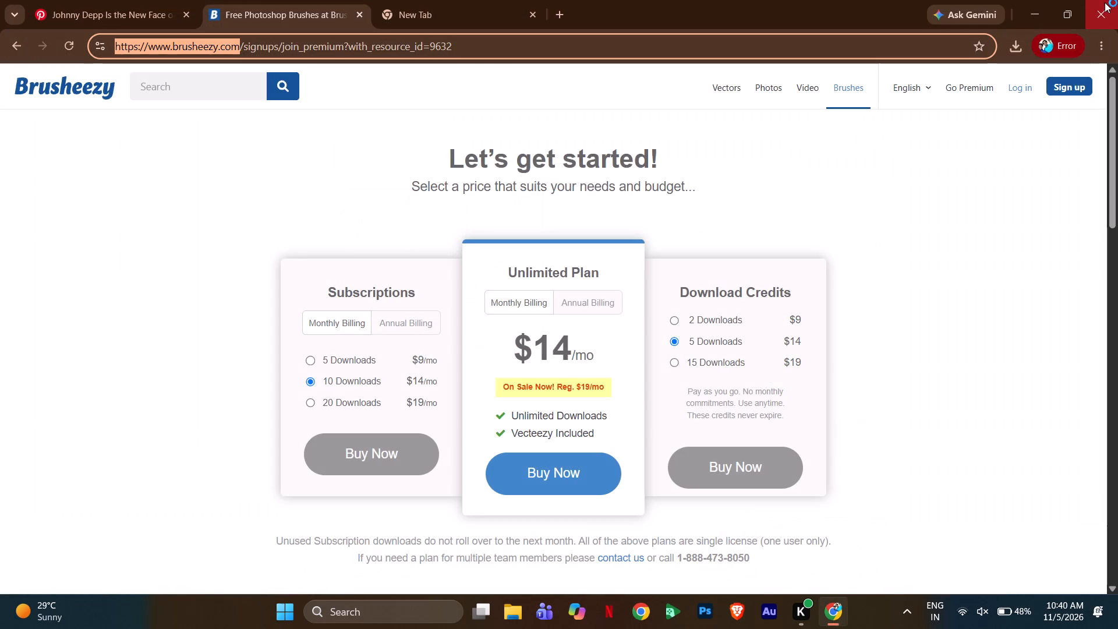